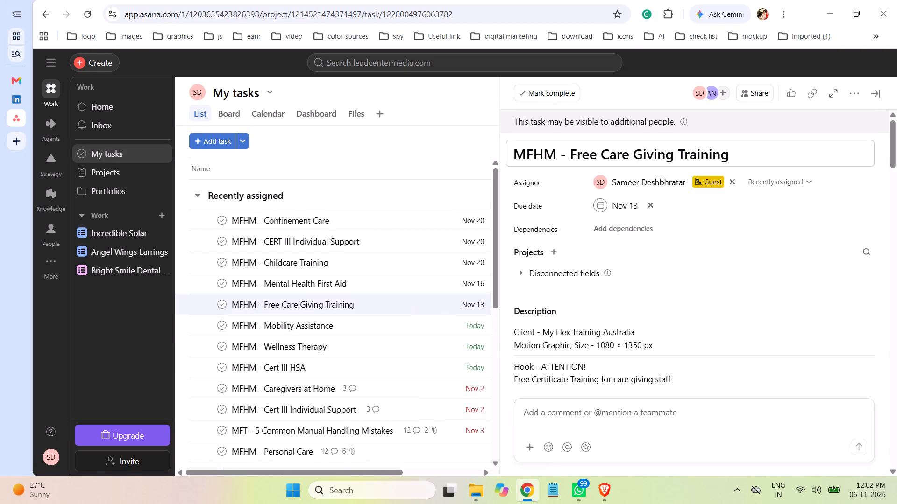
Create a folder named Free Care Giving Training, copied from the Asana task title, inside Healthcare-Australia's Motion Post folder in File Explorer.
left_click_drag(737, 149, 570, 149)
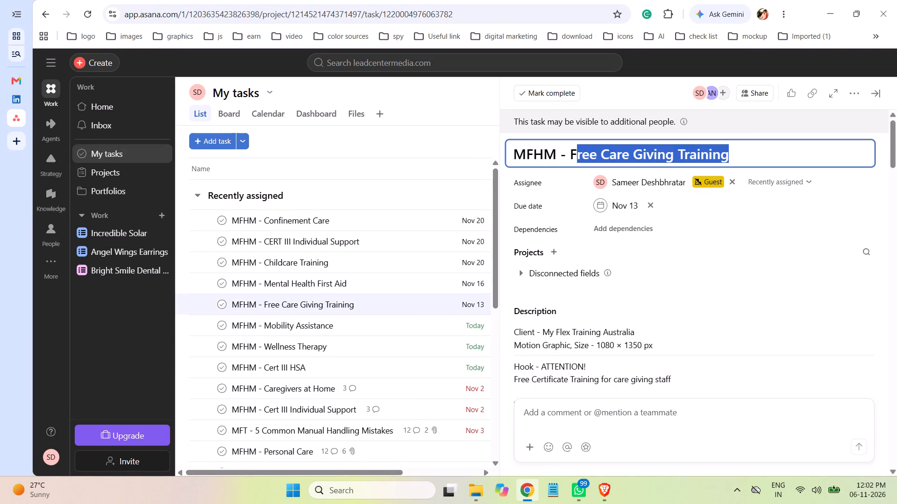
left_click_drag(570, 149, 572, 153)
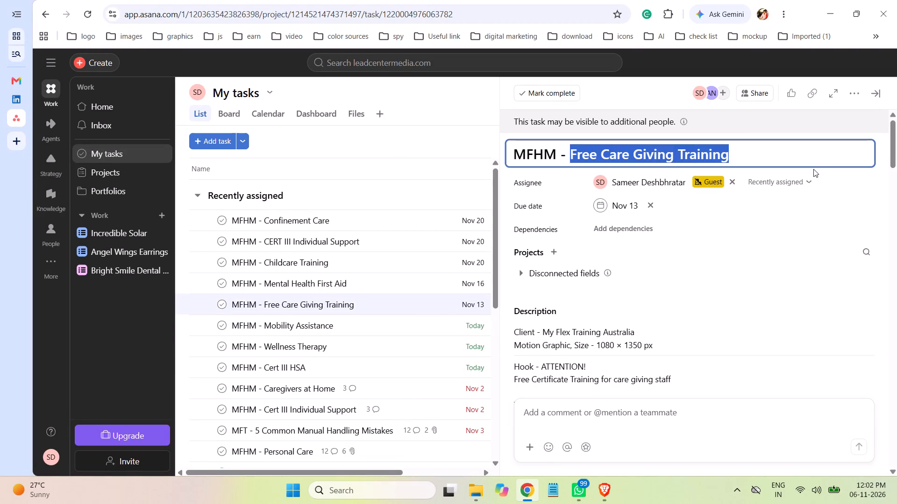
key("ctrl+c")
left_click(477, 490)
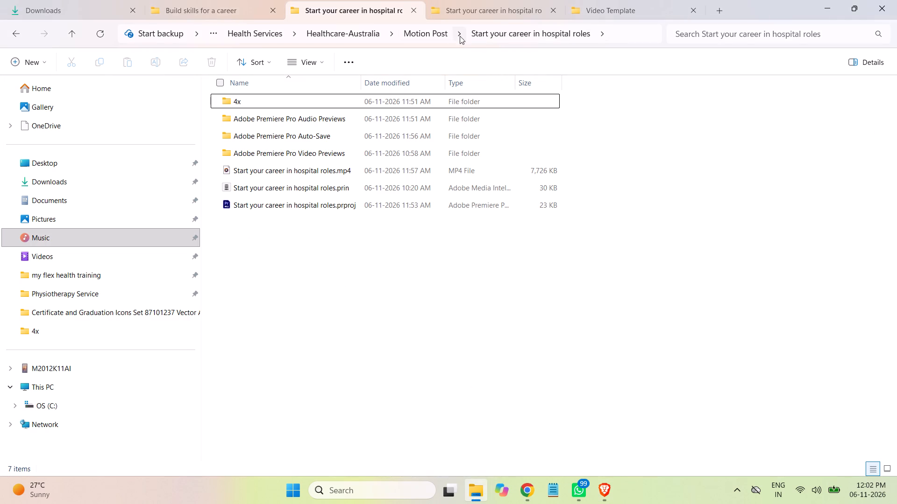
left_click(431, 35)
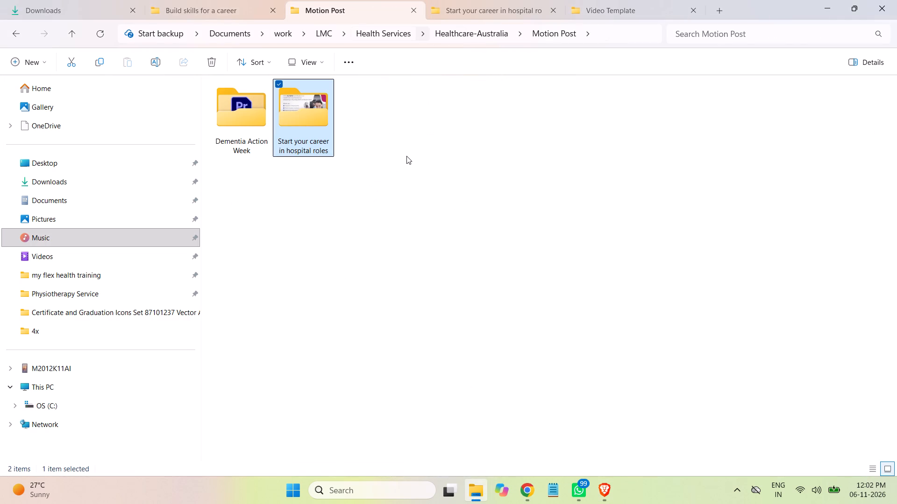
left_click(406, 156)
right_click(449, 186)
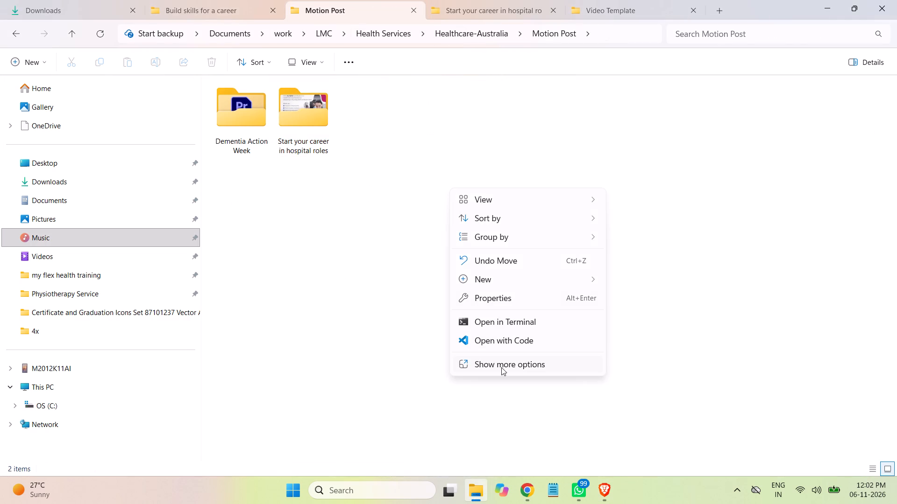
left_click(514, 280)
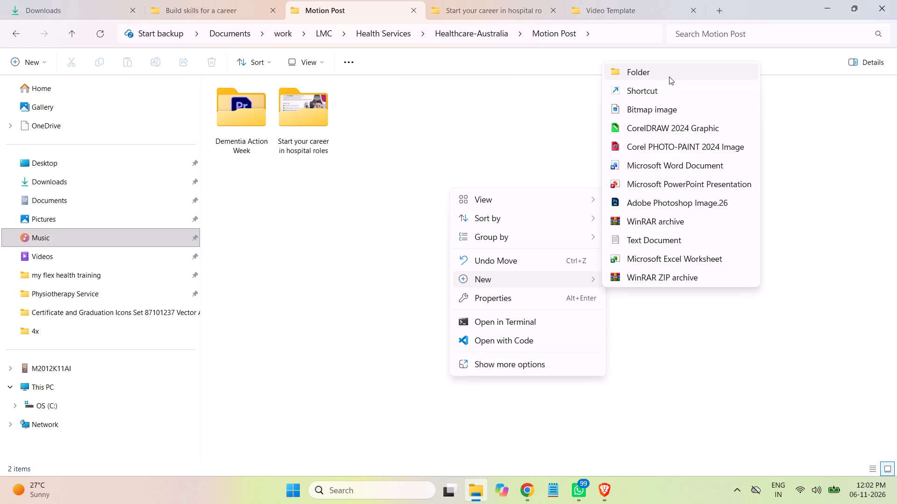
left_click(662, 73)
key("ctrl+v")
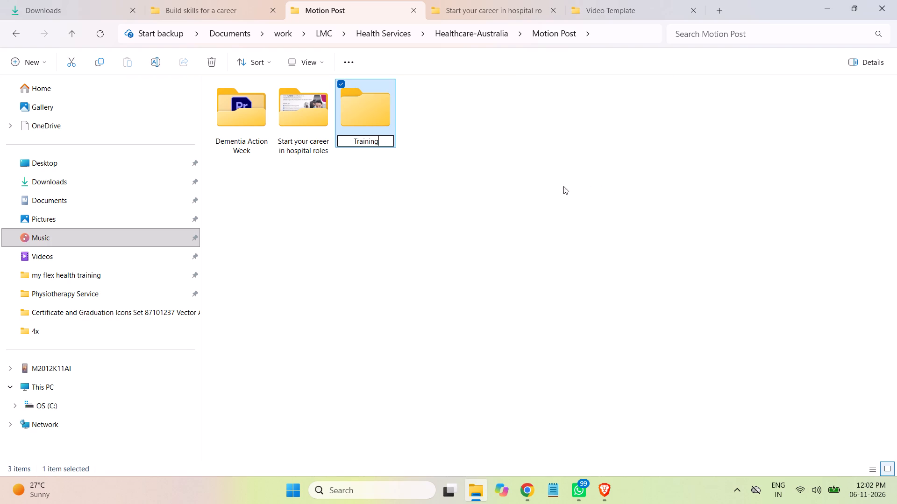
left_click(558, 186)
left_click(545, 187)
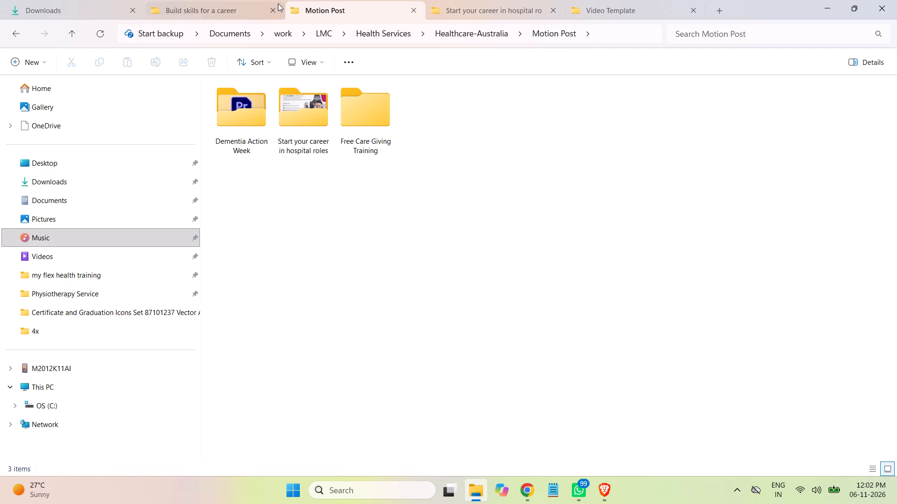
Open Healthcare-Australia-training-1080x1350-20.ai from the my flex health training folder in Illustrator, ignoring all missing linked files.
left_click(489, 8)
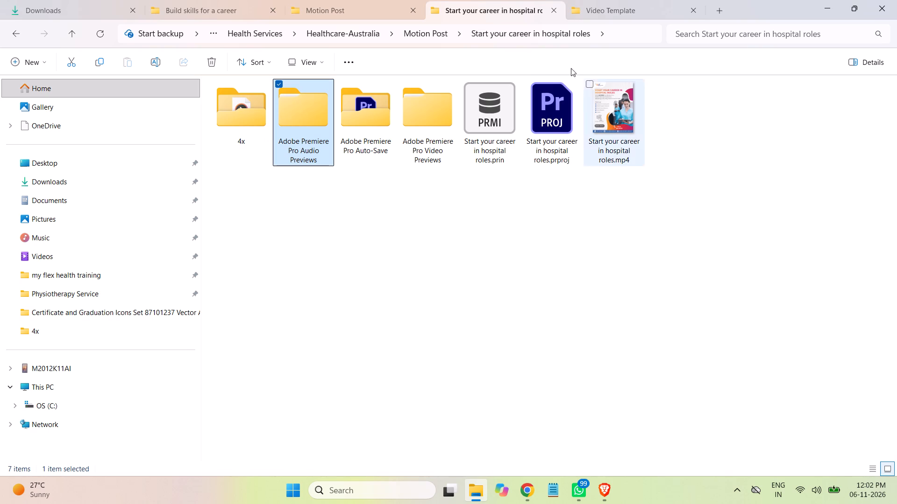
left_click(429, 34)
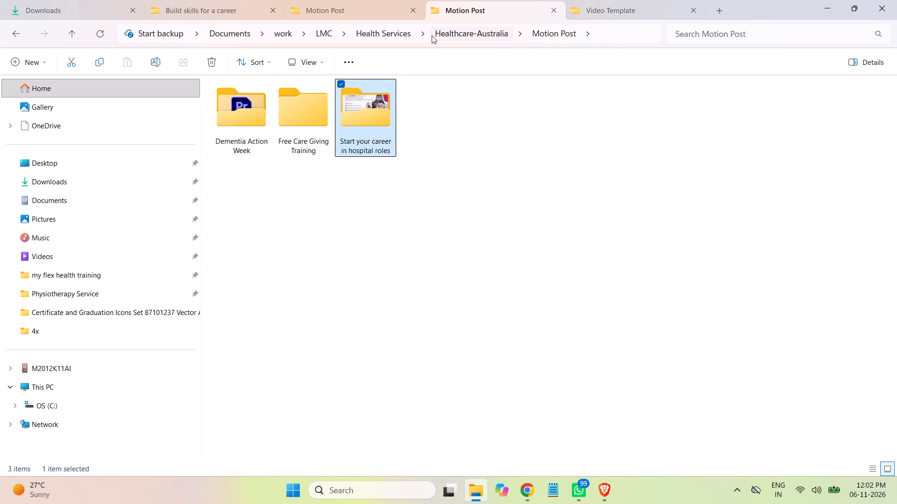
left_click(221, 10)
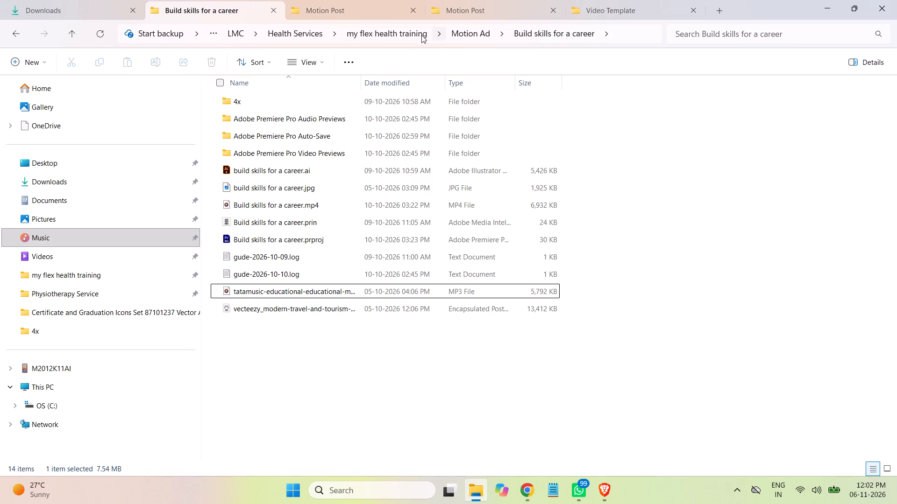
left_click(409, 32)
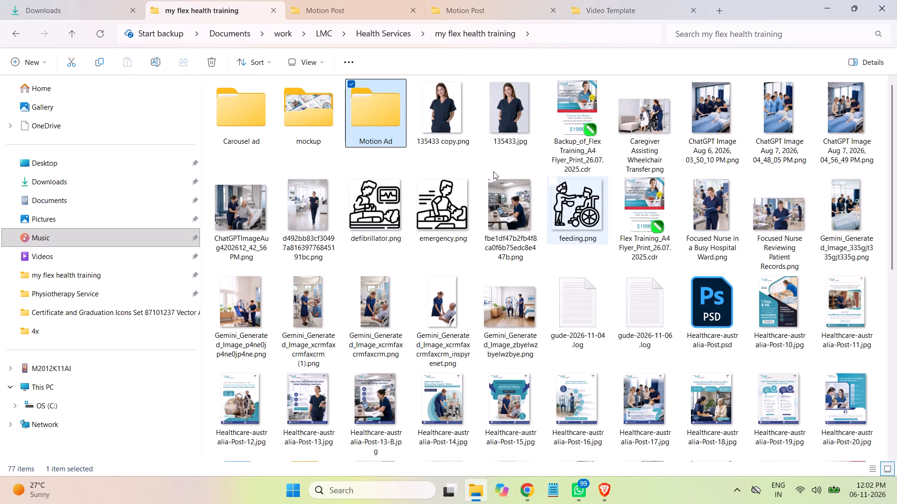
left_click_drag(890, 171, 896, 207)
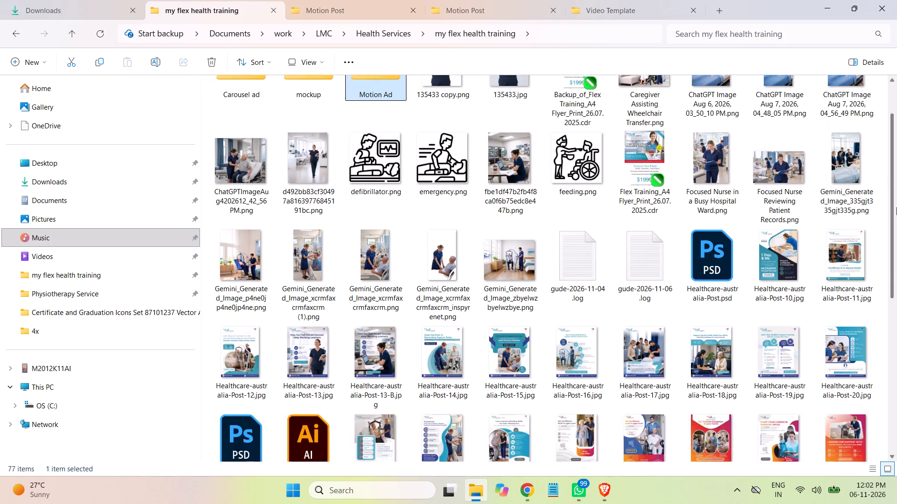
left_click_drag(896, 207, 896, 334)
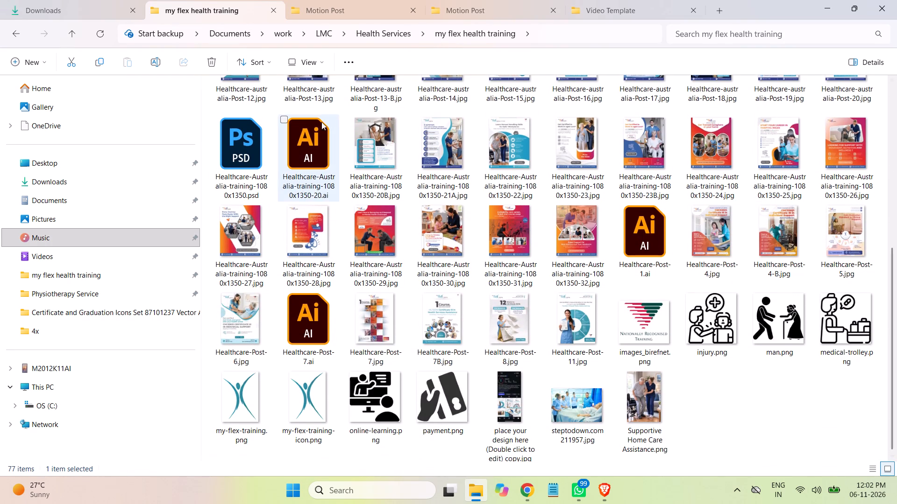
double_click(318, 158)
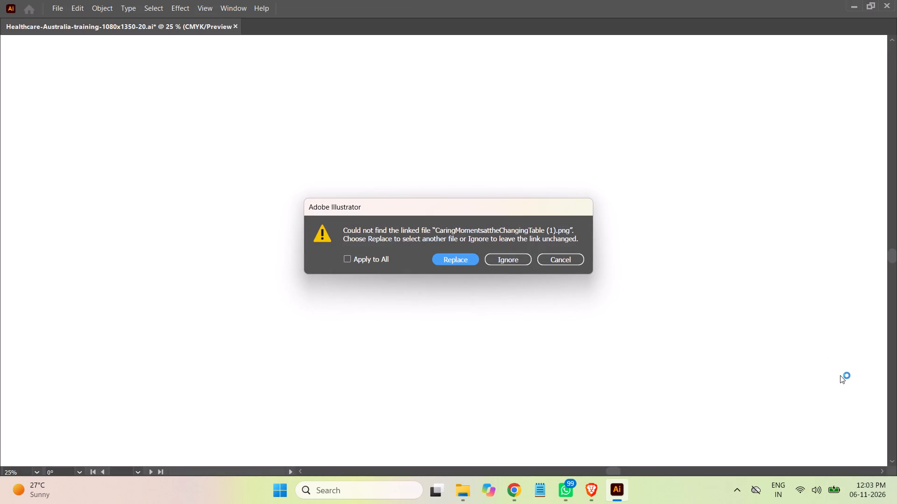
left_click(508, 258)
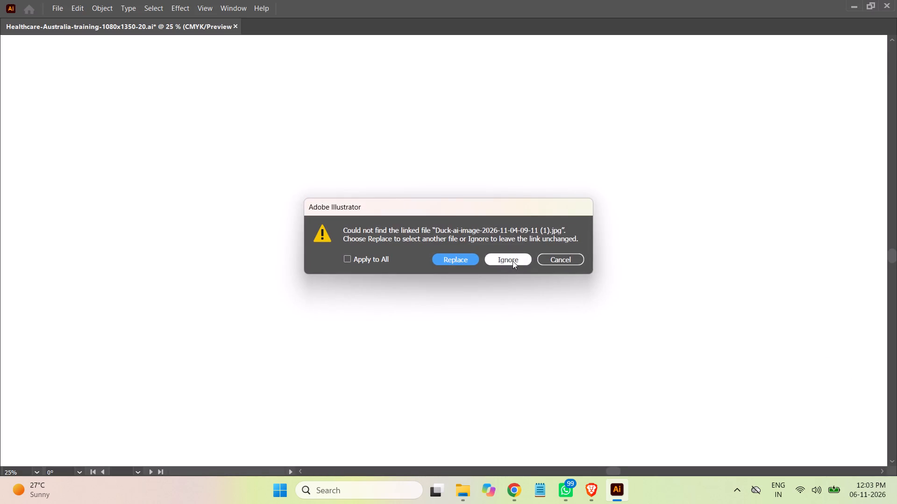
left_click(513, 261)
left_click(508, 261)
left_click(507, 259)
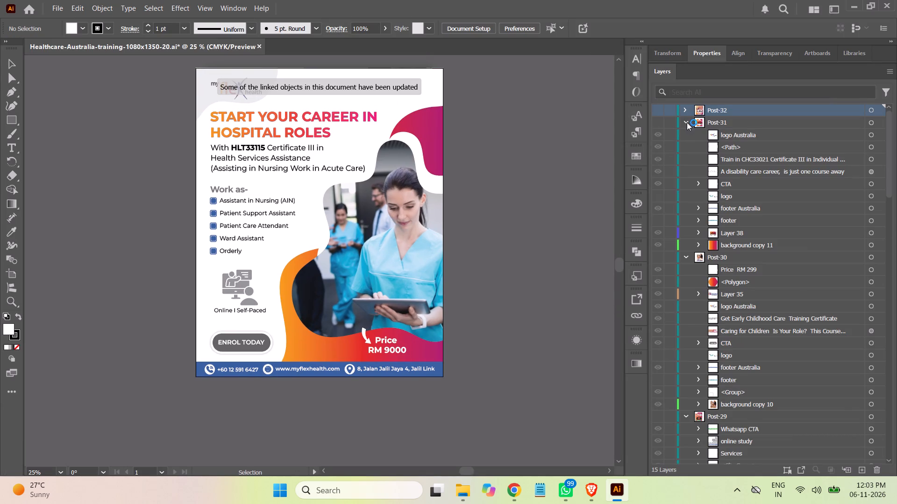
Collapse every expanded post layer from Post-31 down to post-21A so only the top-level layers are listed.
left_click(687, 122)
left_click(688, 133)
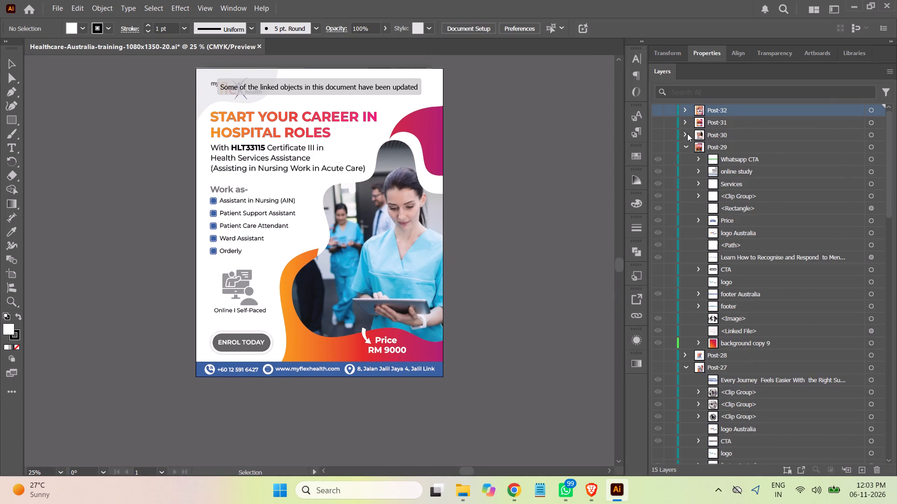
left_click(685, 147)
left_click(686, 171)
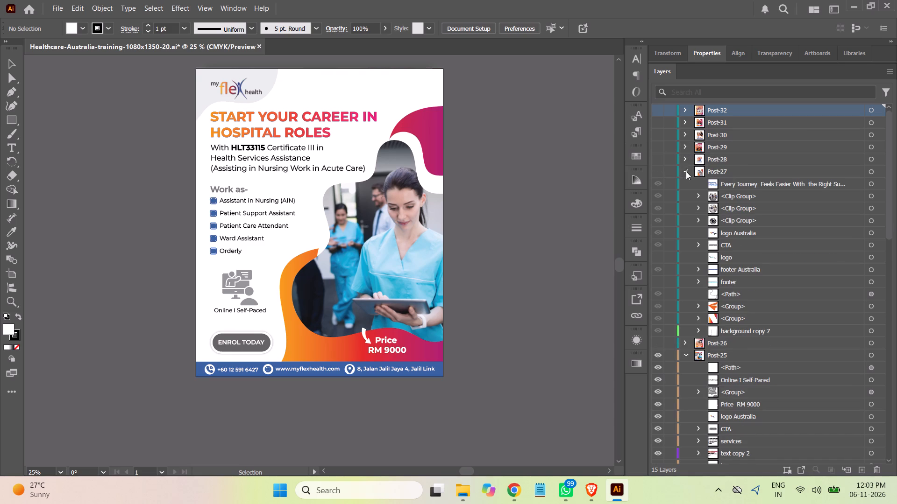
left_click(686, 195)
left_click(687, 221)
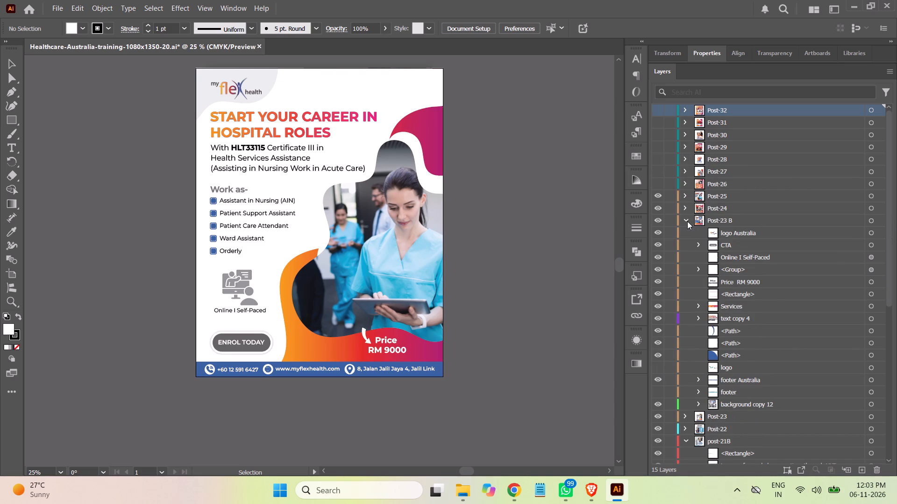
left_click(684, 255)
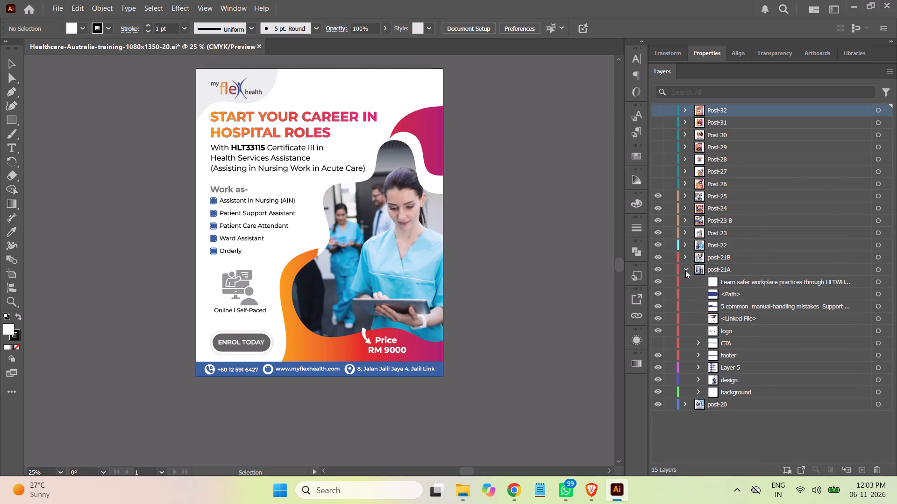
left_click(685, 270)
Make the Post-26, Post-27 and Post-28 layers visible one after another to find the free care giving training design.
left_click(654, 184)
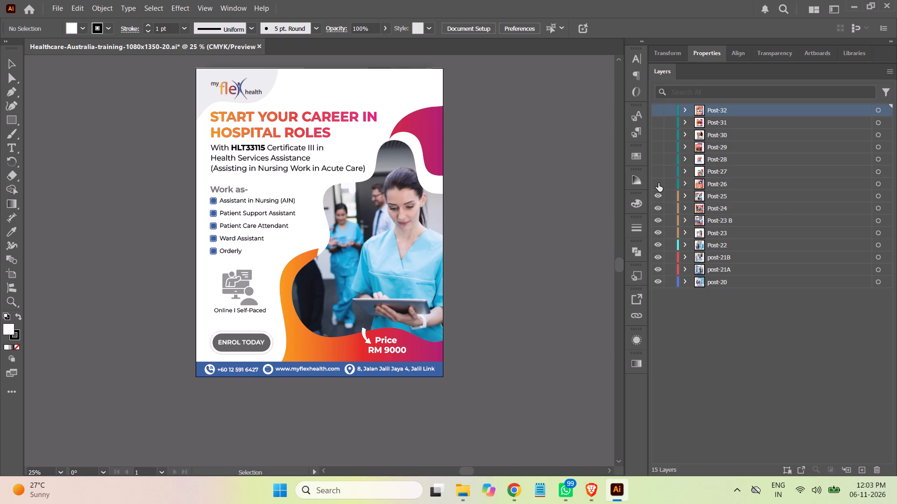
left_click(659, 183)
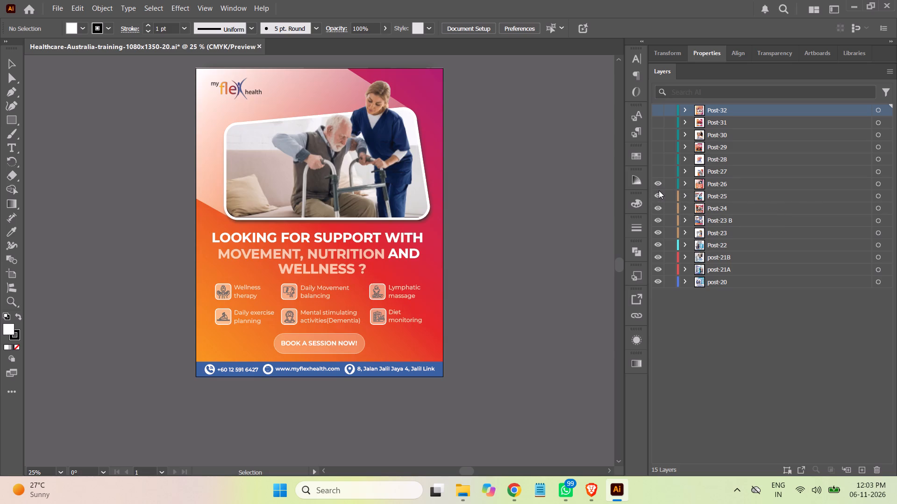
left_click(658, 173)
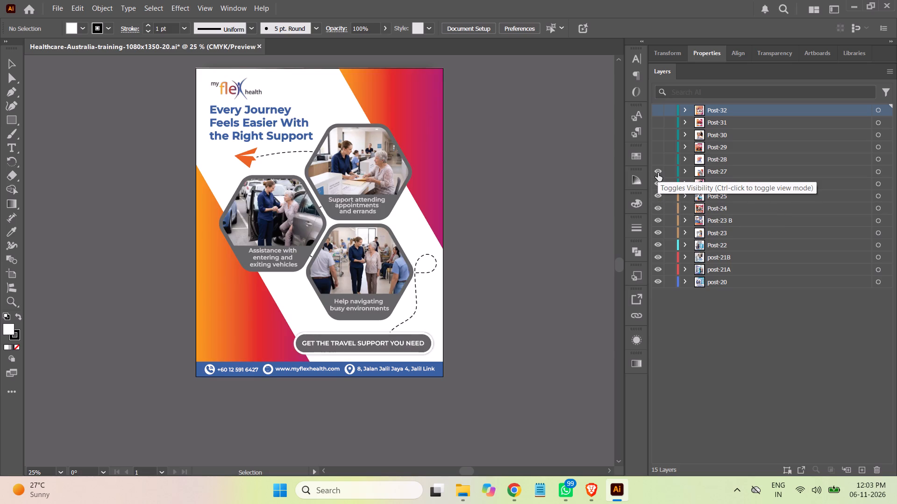
left_click(654, 161)
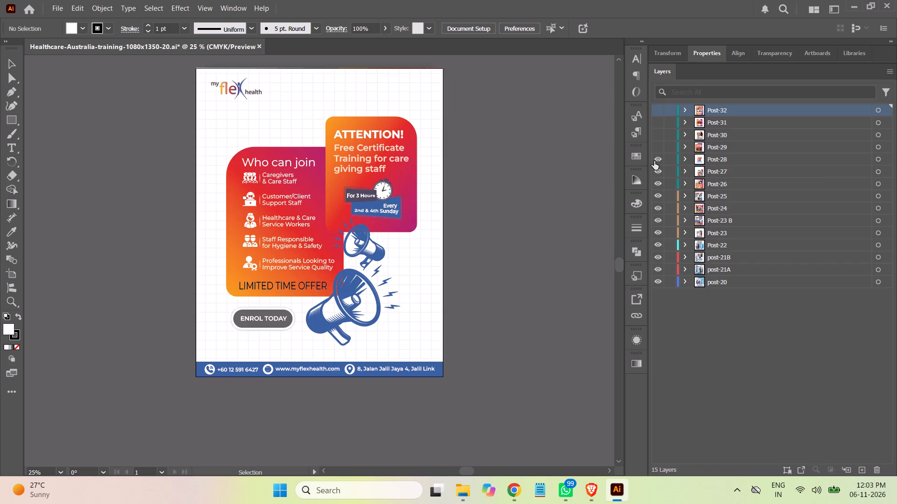
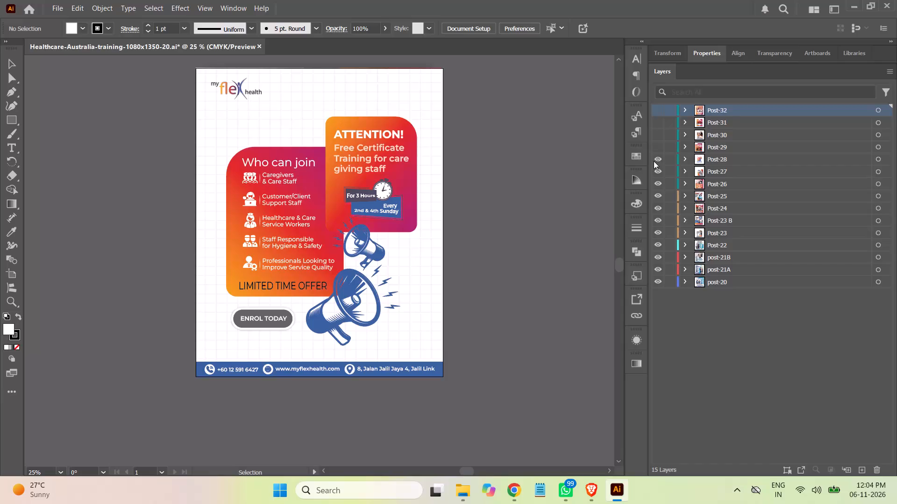
Save the Illustrator document with the Post-26, Post-27 and Post-28 layers visible.
key("ctrl+s")
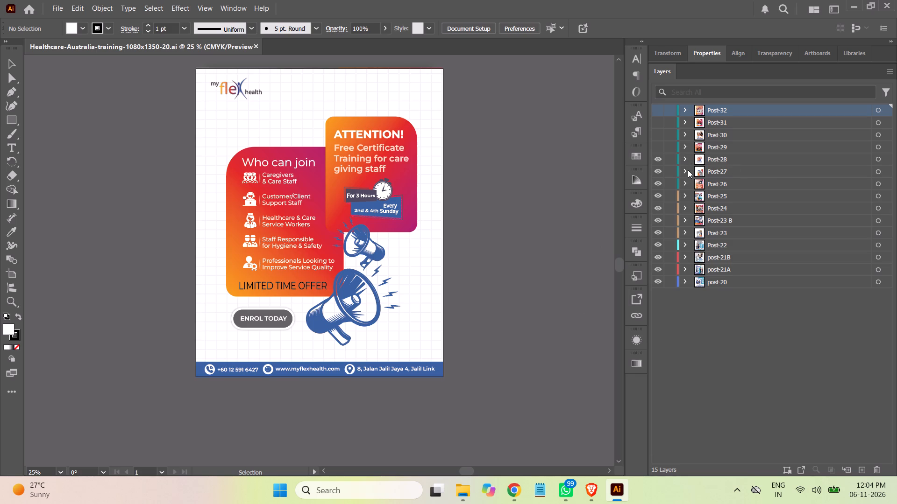
Check the Free Care Giving Training brief in Asana, and replace Illustrator's existing export asset with Post-28's Limited Time Offer text.
left_click(517, 492)
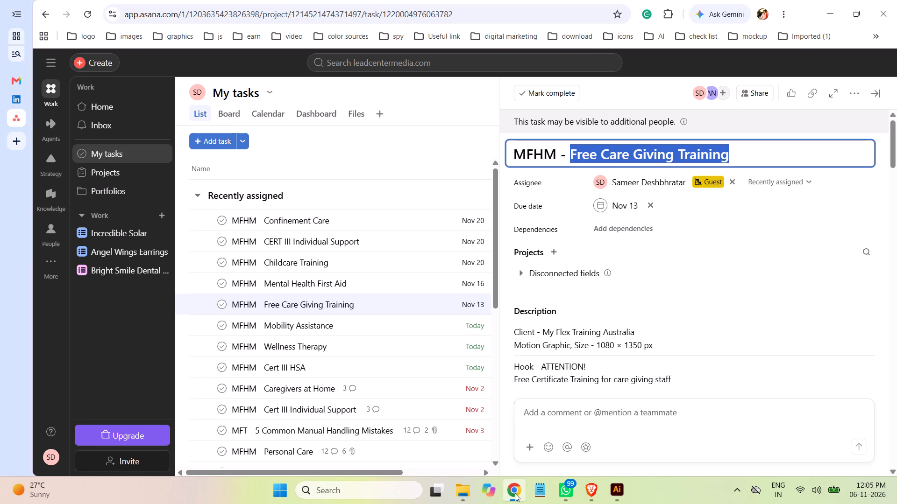
left_click(515, 493)
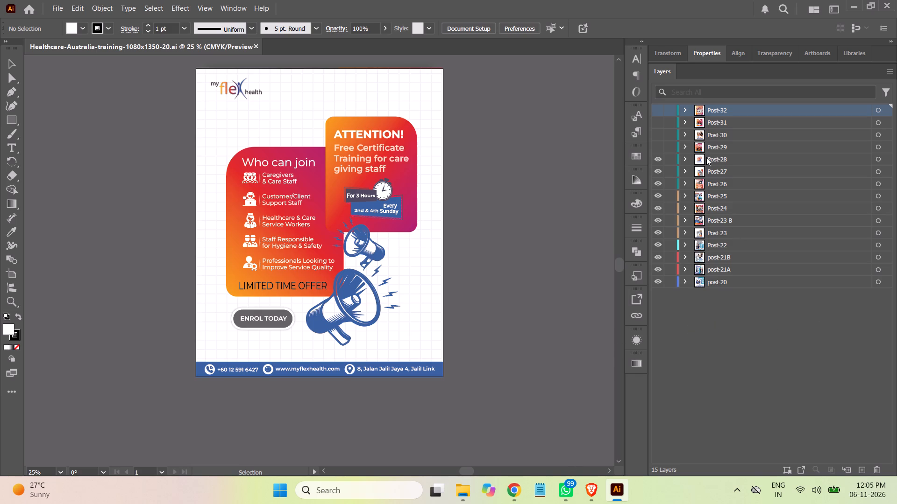
left_click(684, 159)
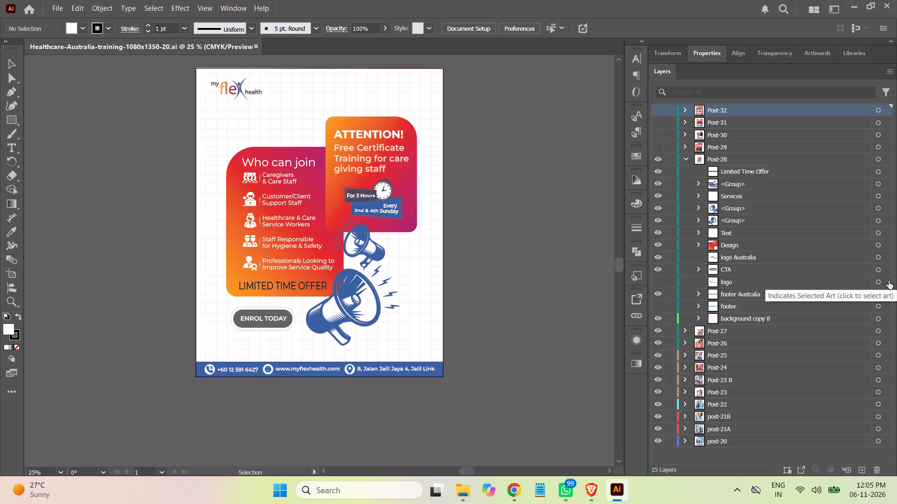
left_click(880, 171)
left_click(812, 172)
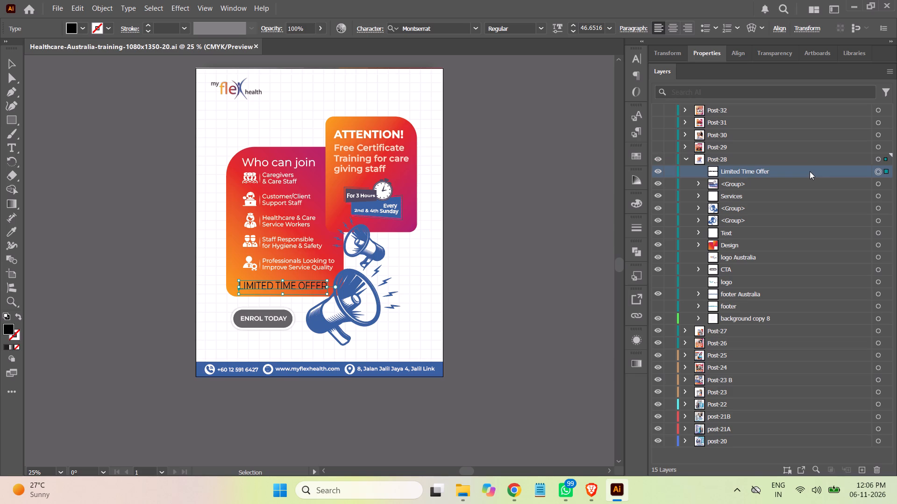
left_click(636, 299)
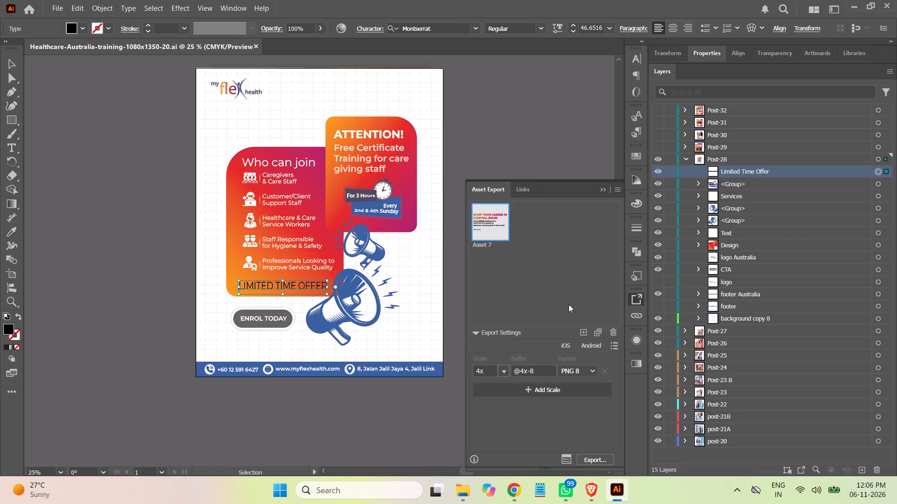
left_click(615, 331)
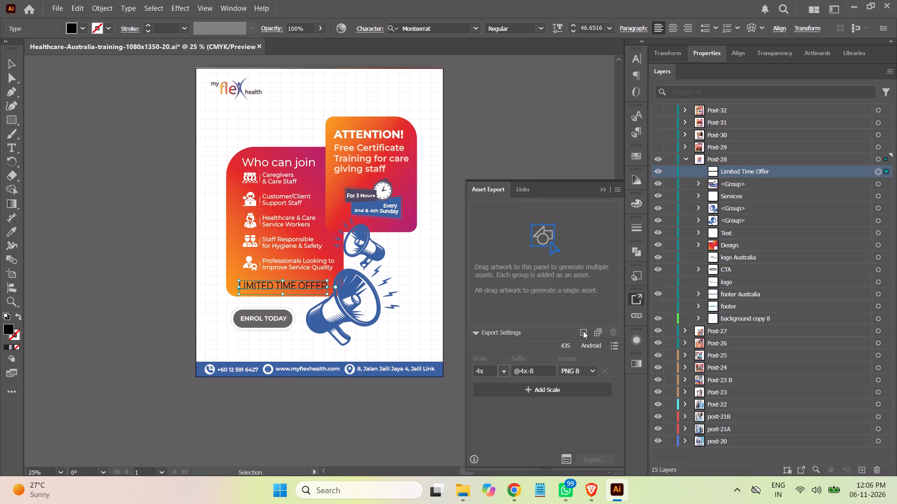
left_click(583, 331)
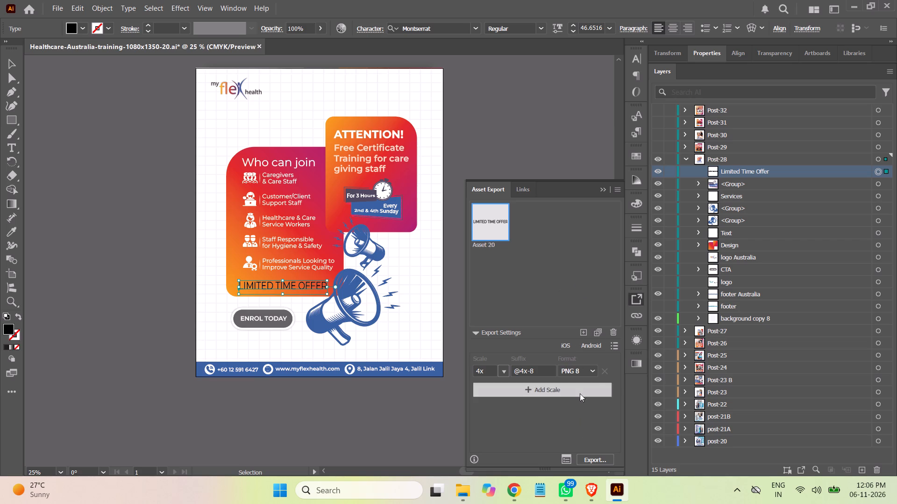
Export the Limited Time Offer asset as a 4x PNG 8 to the Free Care Giving Training folder inside Healthcare-Australia's Motion Post folder.
left_click(594, 459)
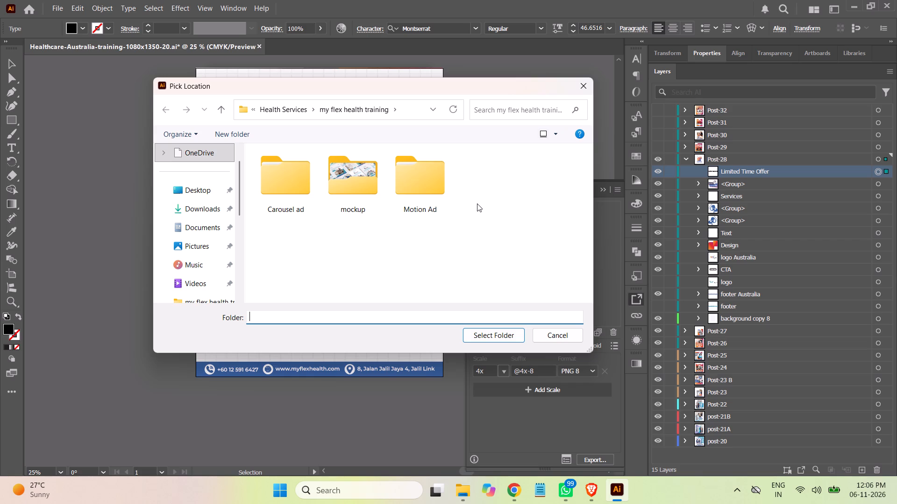
left_click(279, 111)
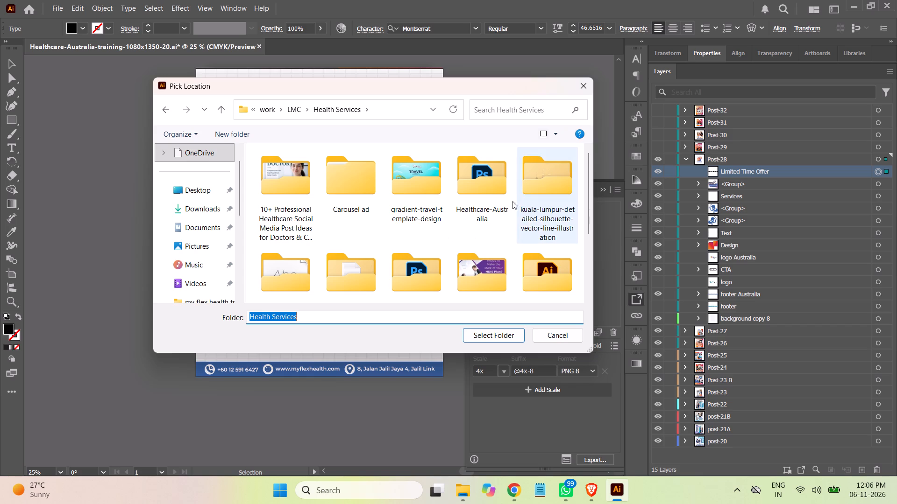
double_click(501, 187)
double_click(300, 183)
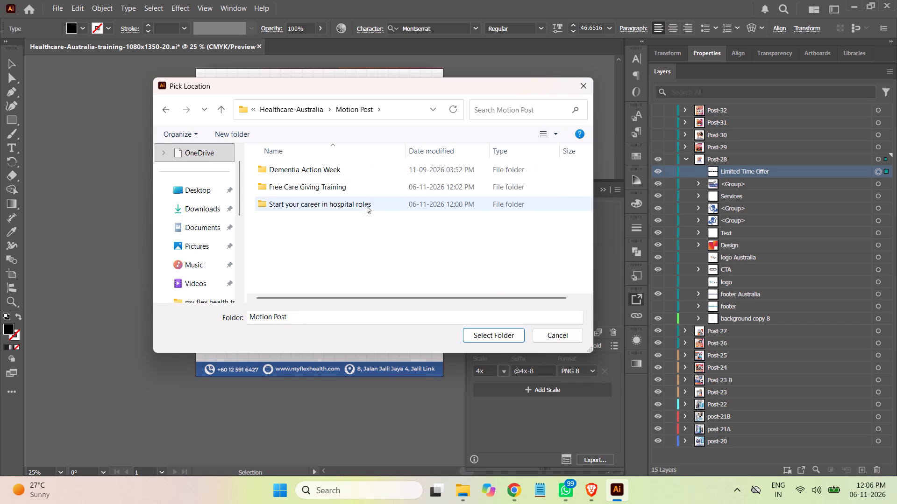
double_click(326, 203)
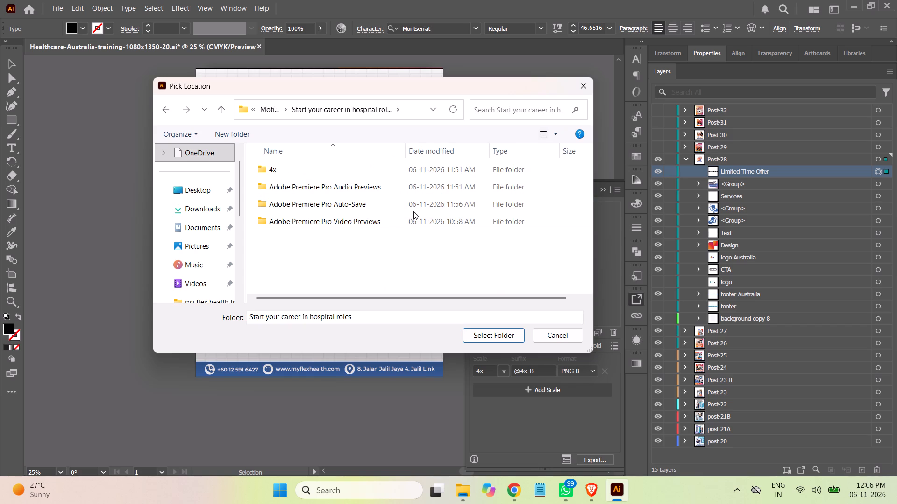
left_click(219, 109)
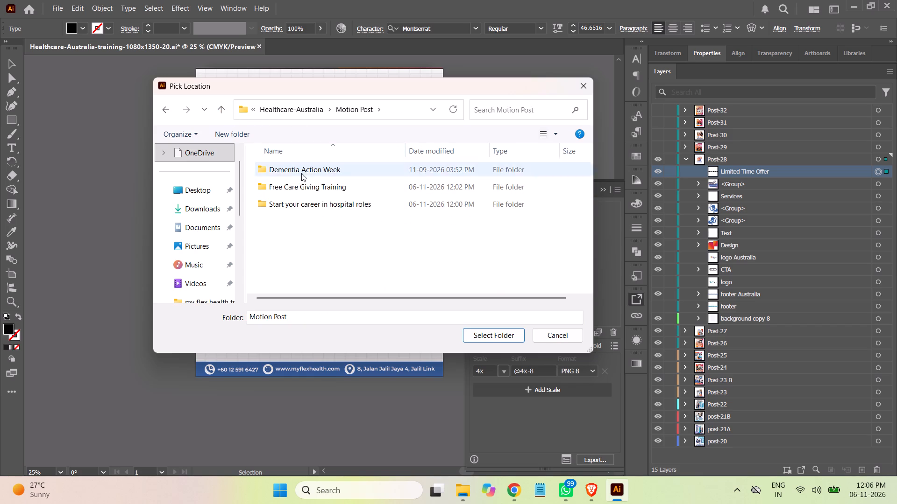
double_click(315, 188)
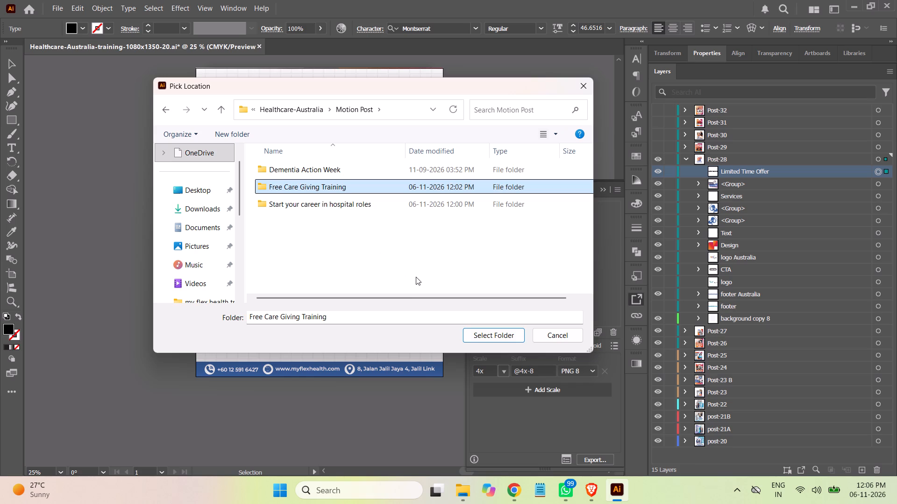
left_click(495, 336)
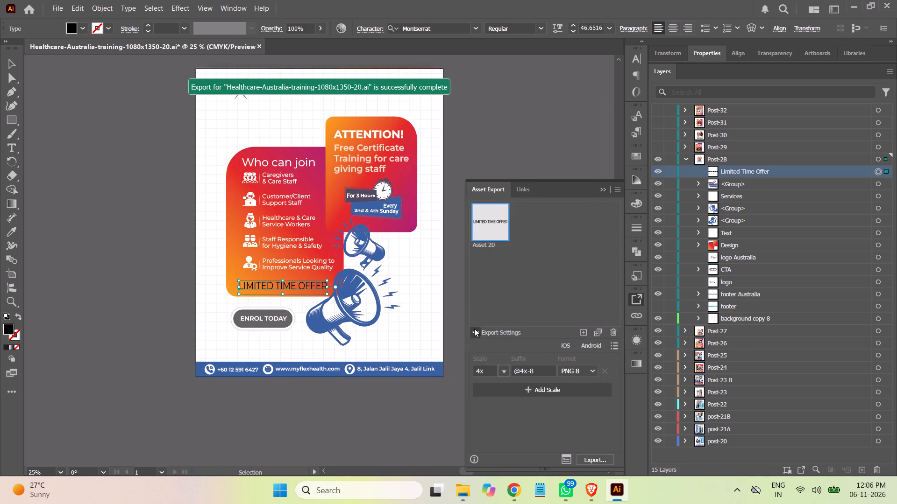
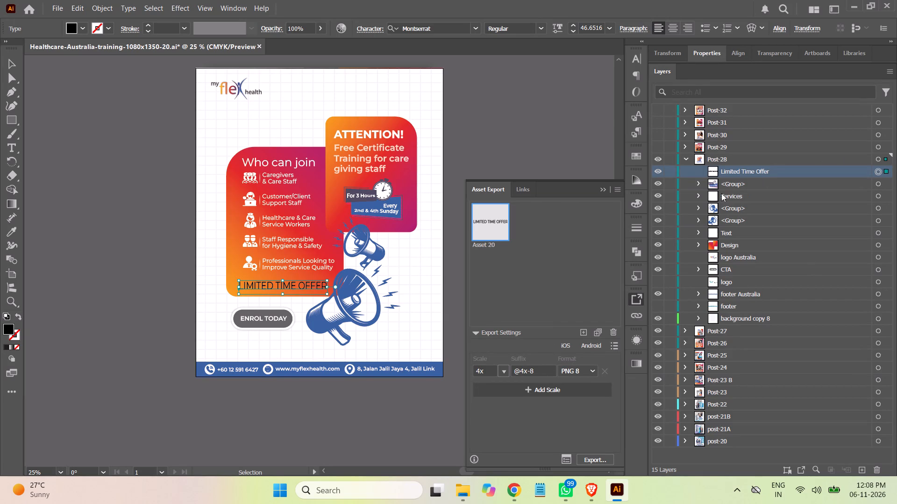
Replace the export asset with Post-28's clock and schedule group and export it as a 4x PNG 8 to the Free Care Giving Training folder.
left_click(876, 184)
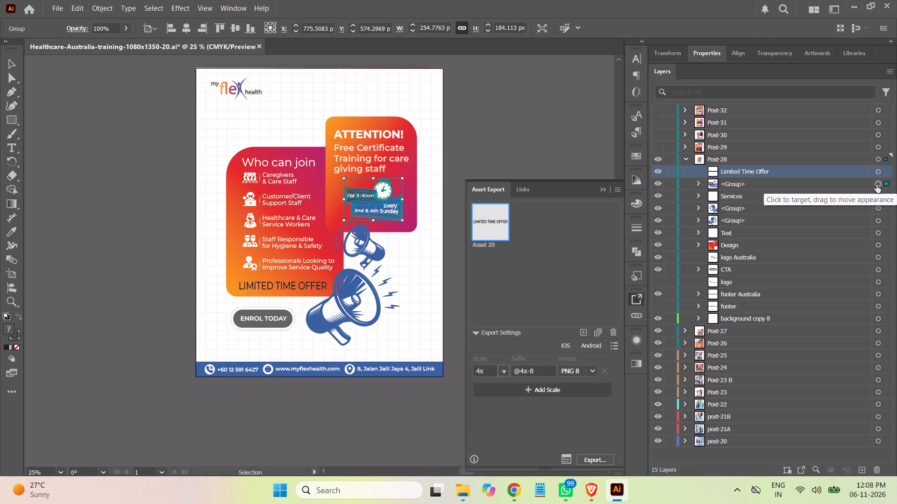
left_click(614, 330)
left_click(584, 331)
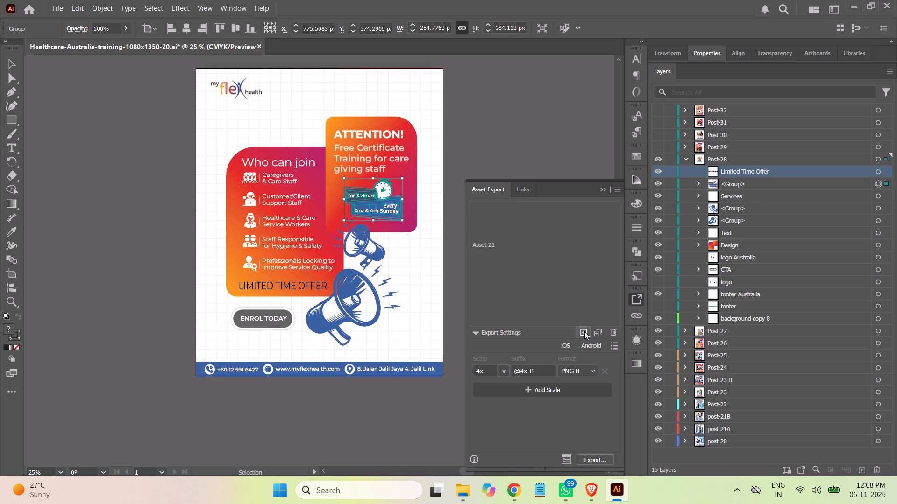
left_click(598, 460)
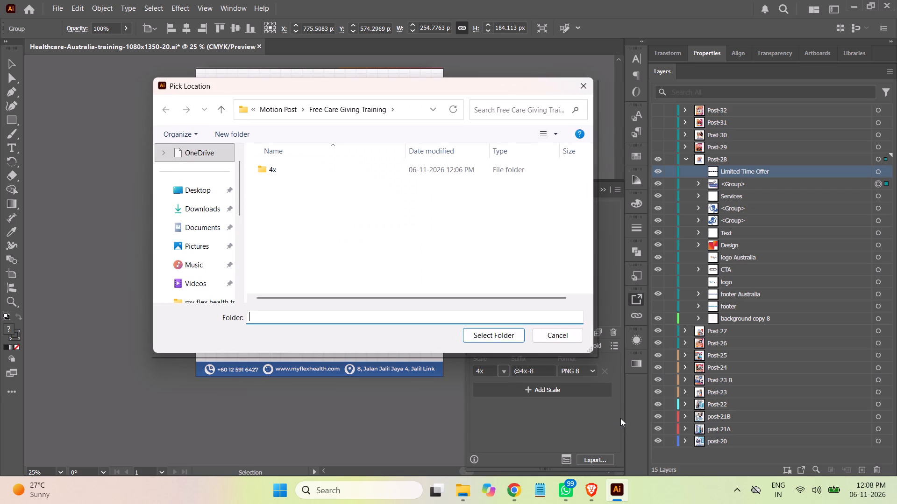
left_click(502, 335)
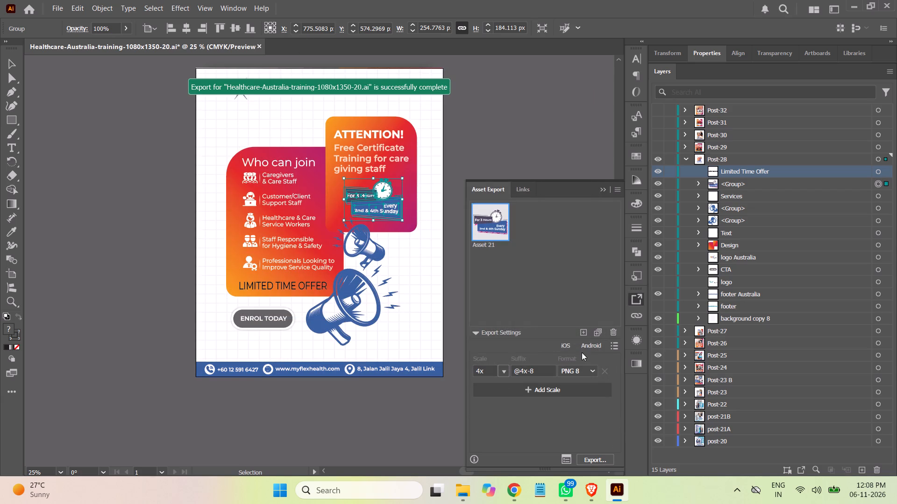
Replace the export asset with Post-28's Services group and export it as a 4x PNG 8 to the Free Care Giving Training folder.
left_click(875, 199)
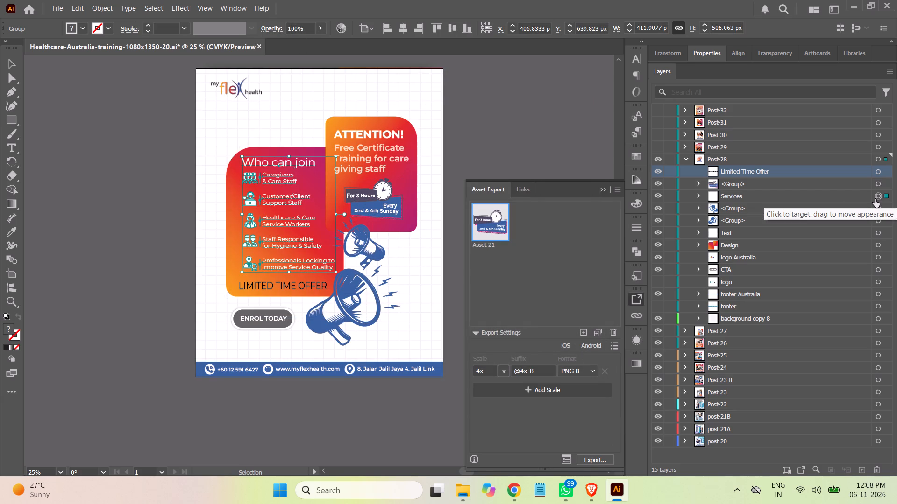
left_click(798, 201)
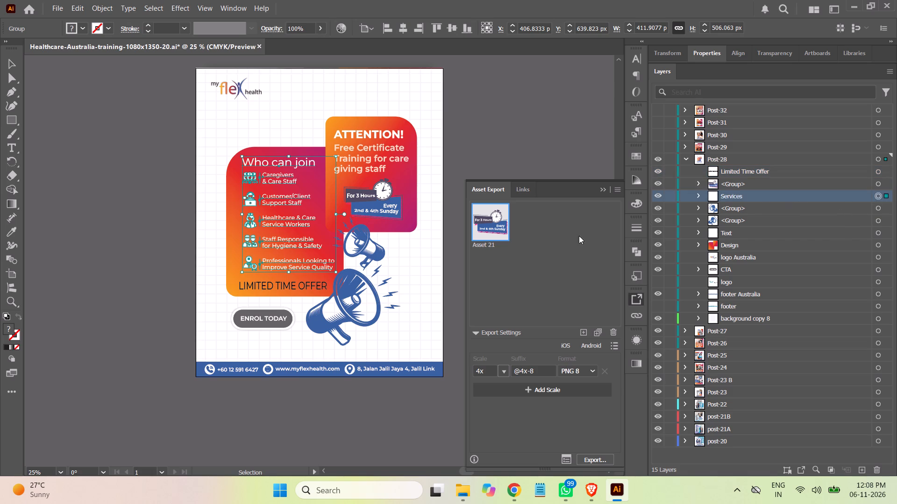
left_click(613, 333)
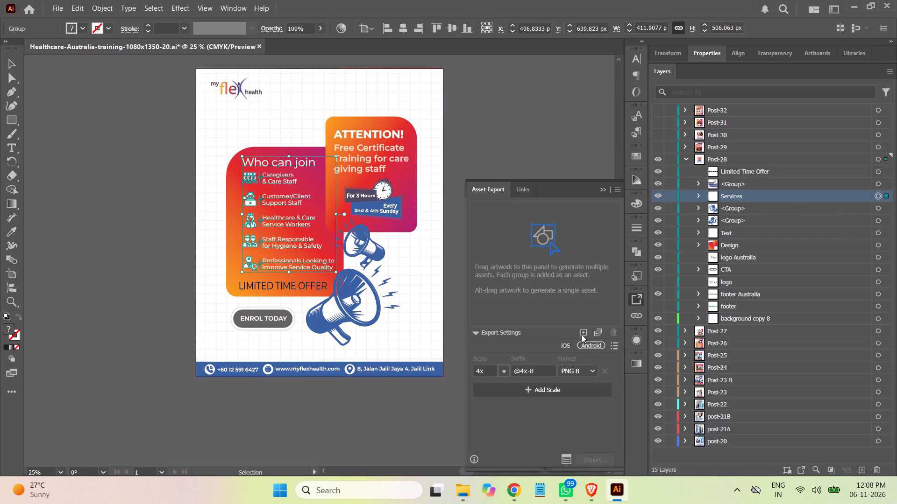
left_click(582, 332)
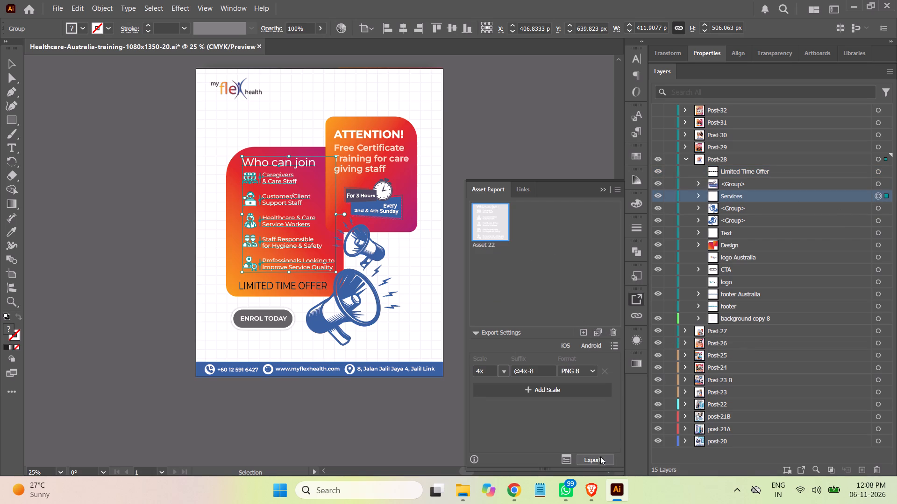
left_click(596, 459)
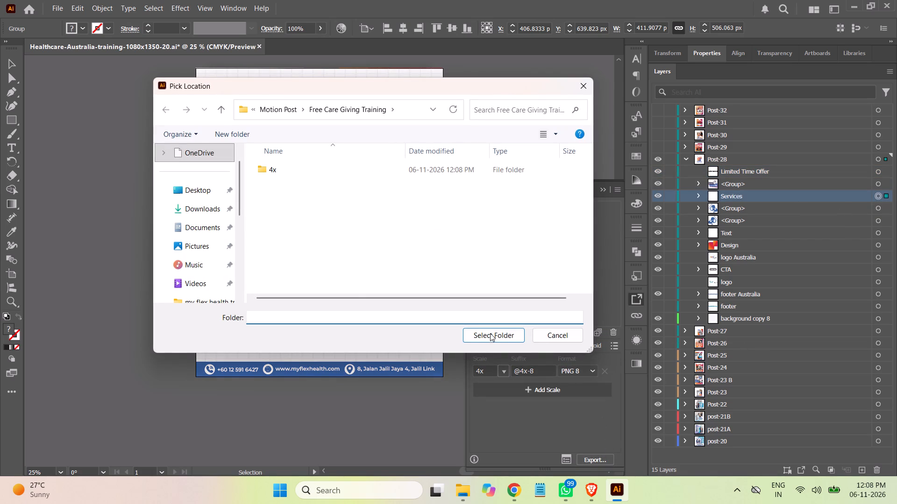
left_click(490, 337)
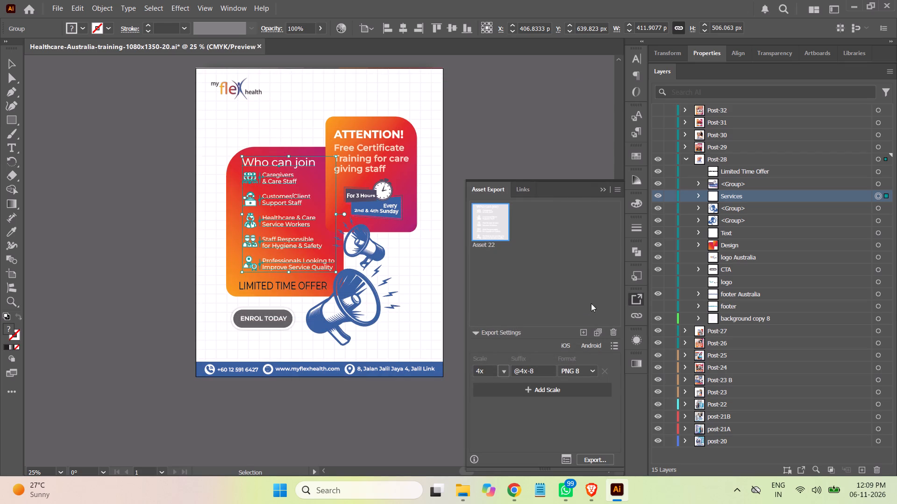
Replace the export asset with Post-28's smaller megaphone group and export it as a 4x PNG 8 to the Free Care Giving Training folder.
left_click(614, 333)
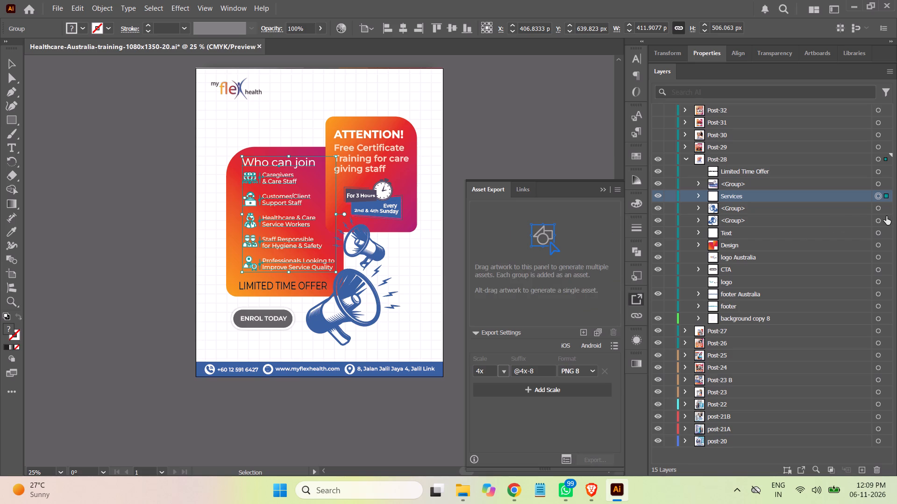
left_click(877, 209)
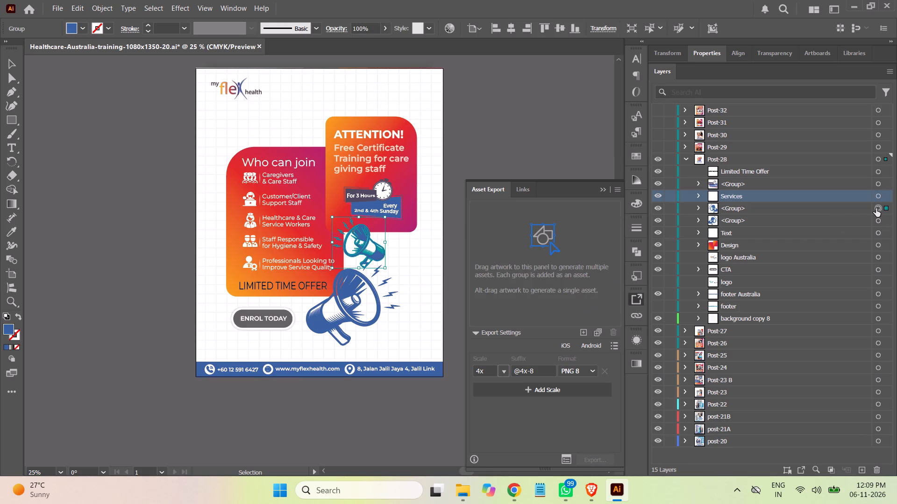
left_click(583, 334)
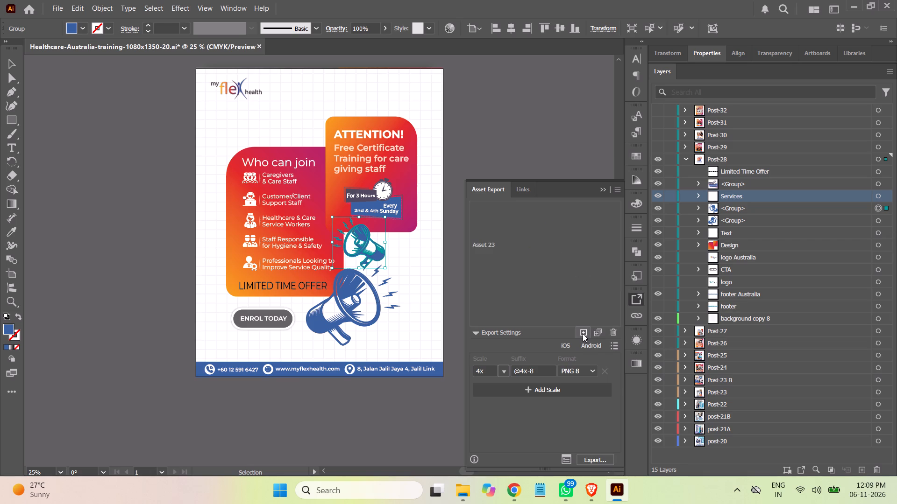
left_click(594, 462)
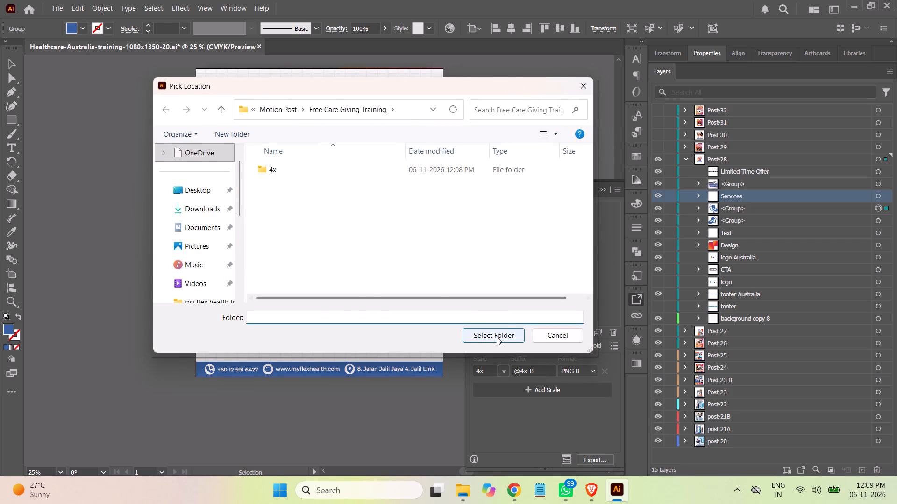
left_click(497, 337)
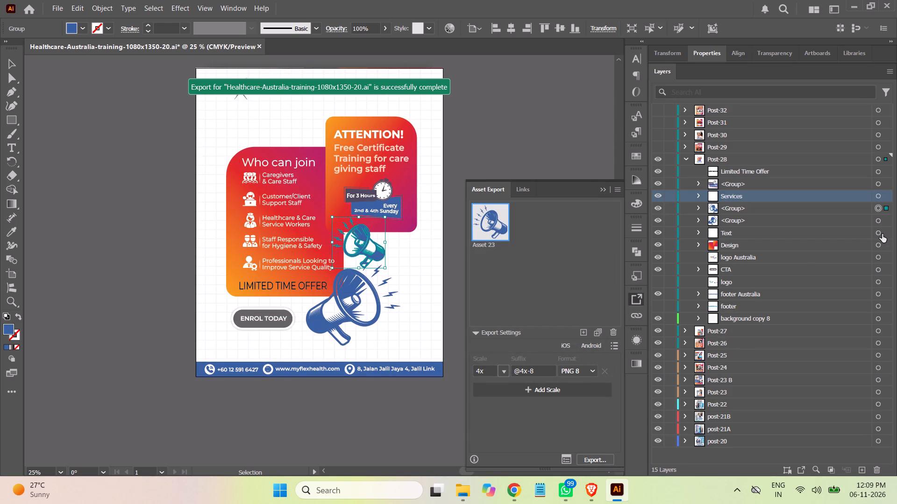
Replace the export asset with Post-28's larger megaphone group and export it as a 4x PNG 8 to the Free Care Giving Training folder.
left_click(877, 220)
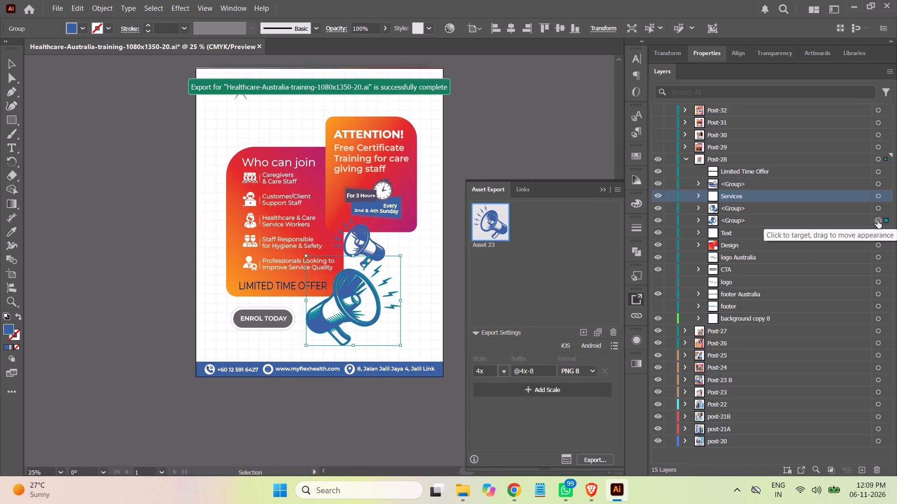
left_click(757, 221)
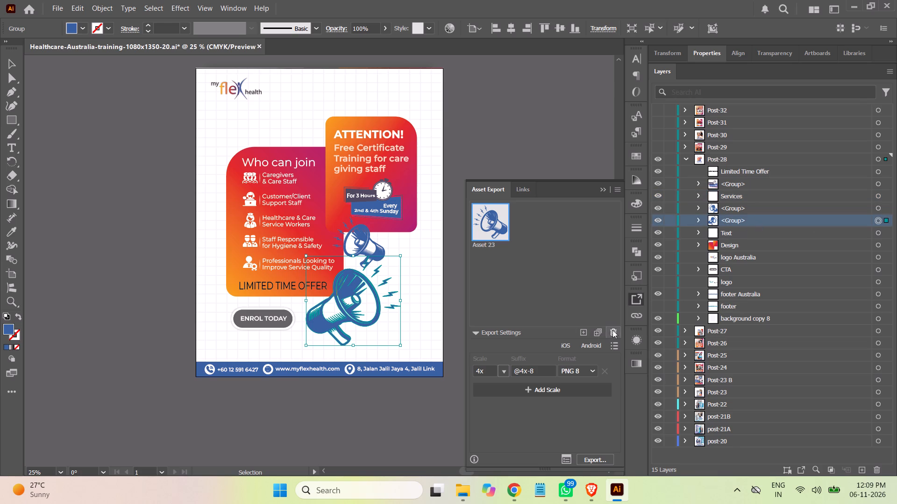
left_click(613, 331)
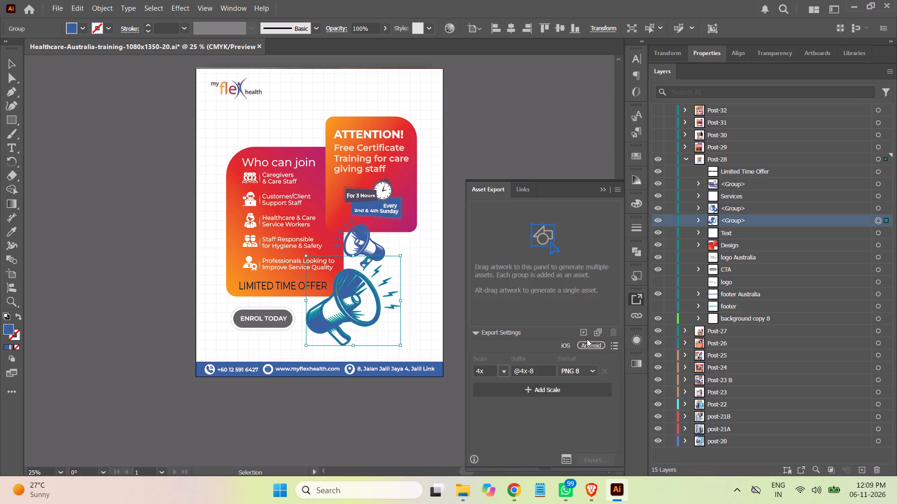
left_click(583, 332)
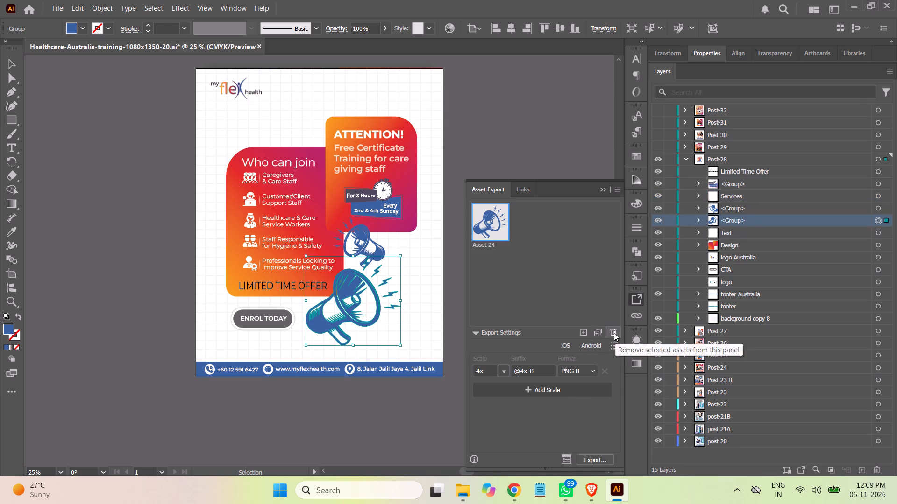
left_click(599, 457)
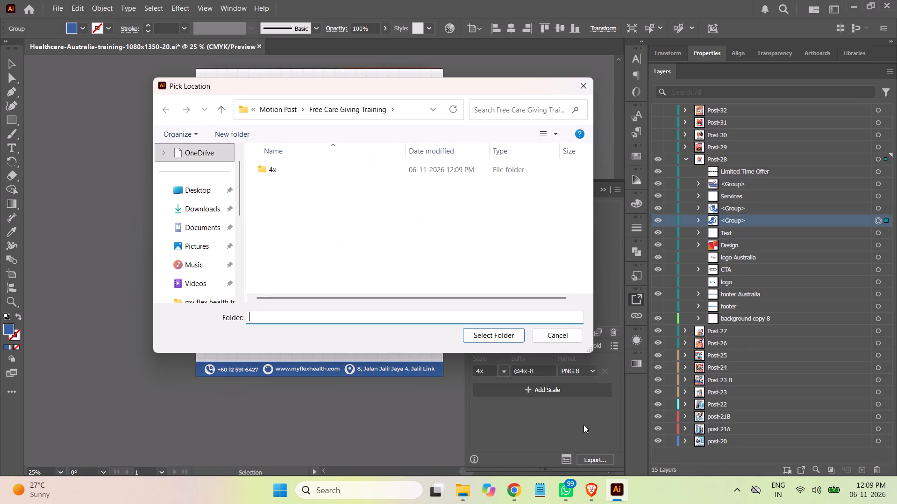
left_click(505, 334)
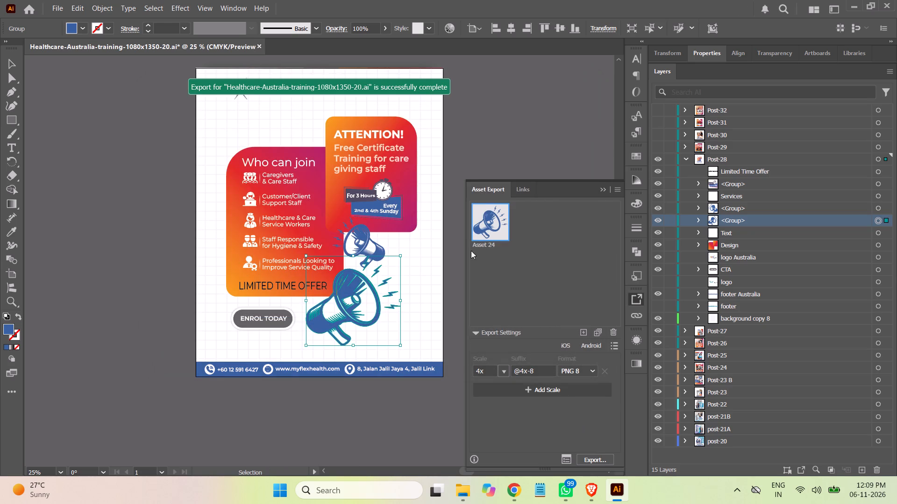
Replace the export asset with the ATTENTION! text from Post-28's Text group and export it as a 4x PNG 8 to Free Care Giving Training.
left_click(877, 232)
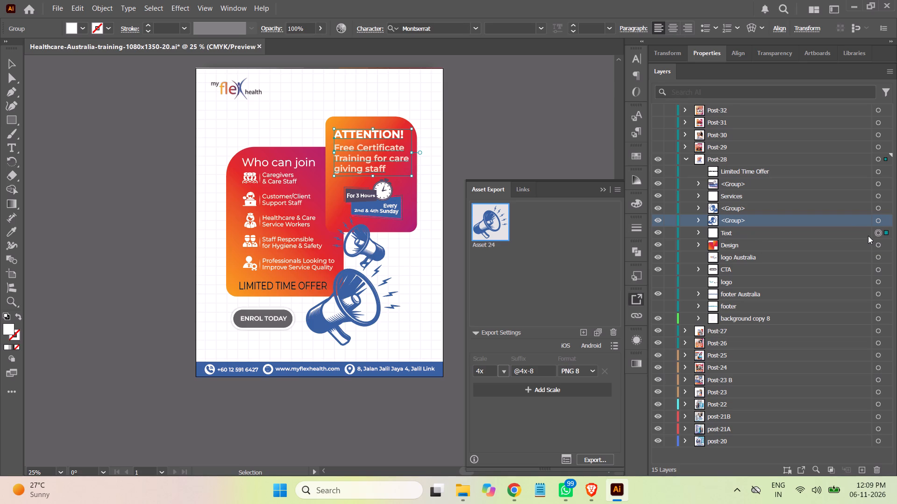
left_click(700, 233)
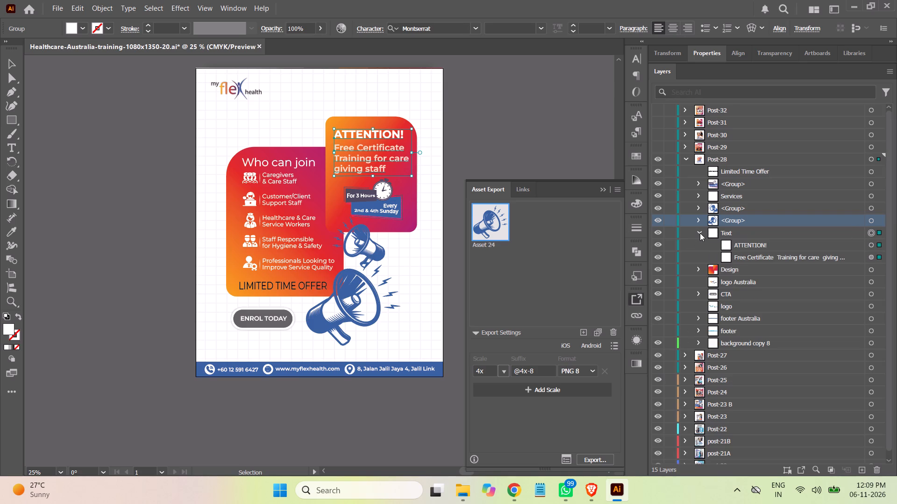
left_click(873, 245)
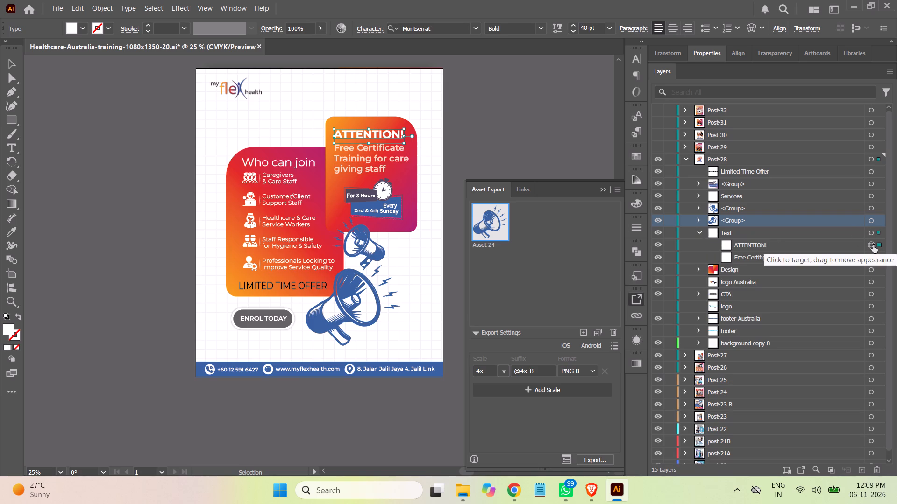
left_click(609, 329)
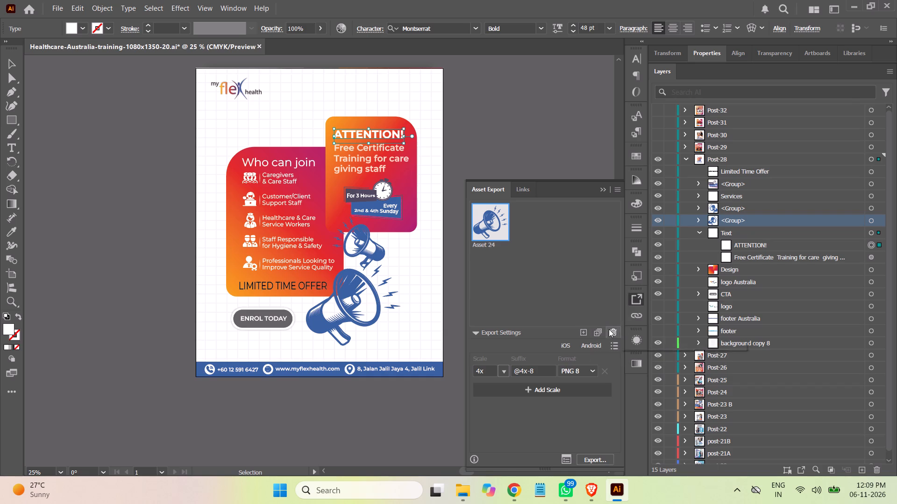
left_click(585, 332)
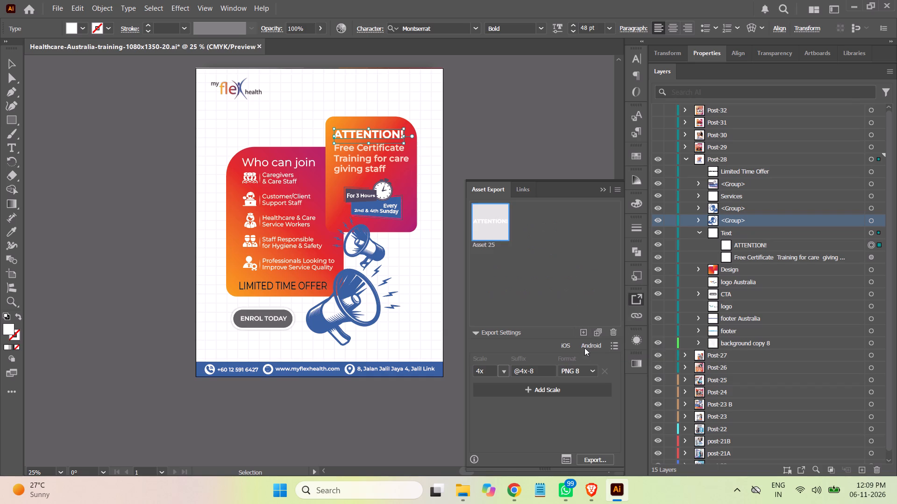
left_click(592, 458)
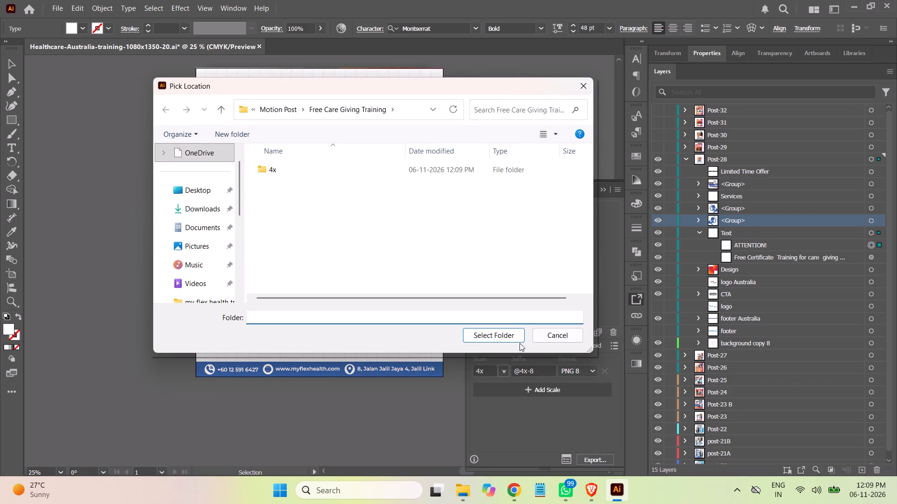
left_click(501, 335)
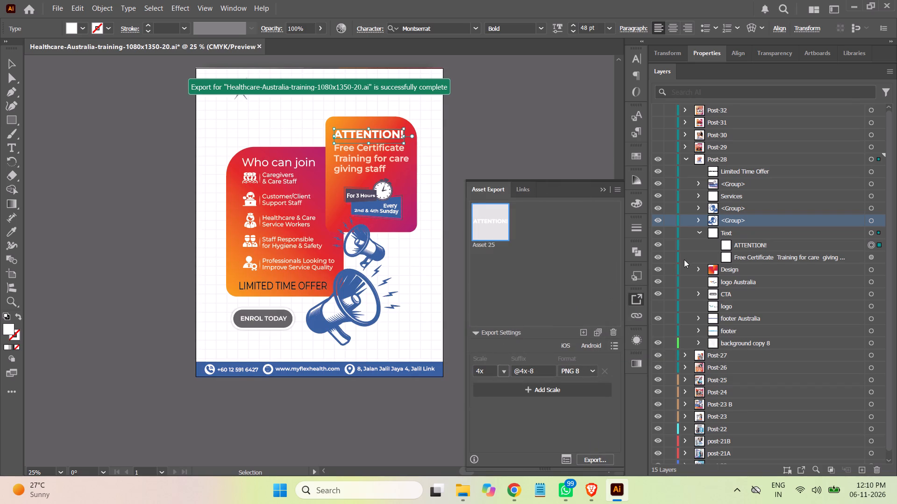
Replace the export asset with the Text group's Free Certificate Training text and export it as a 4x PNG 8 to Free Care Giving Training.
left_click(870, 257)
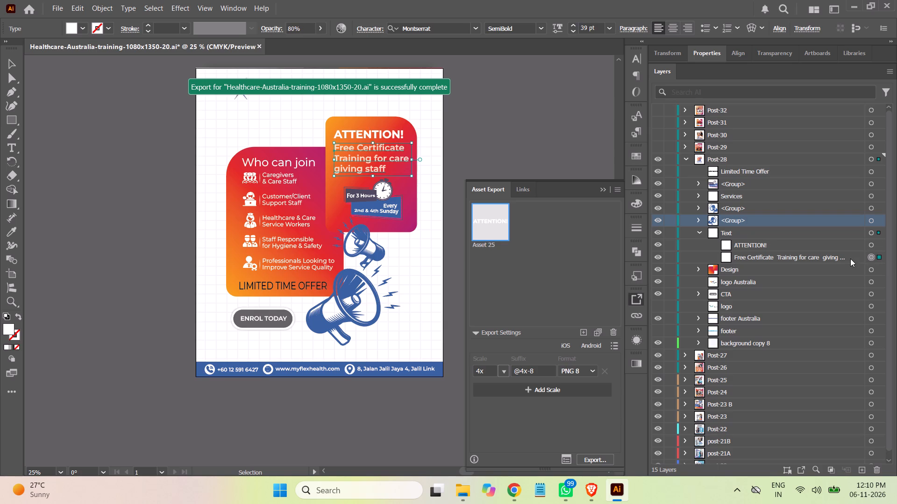
left_click(849, 258)
left_click(611, 332)
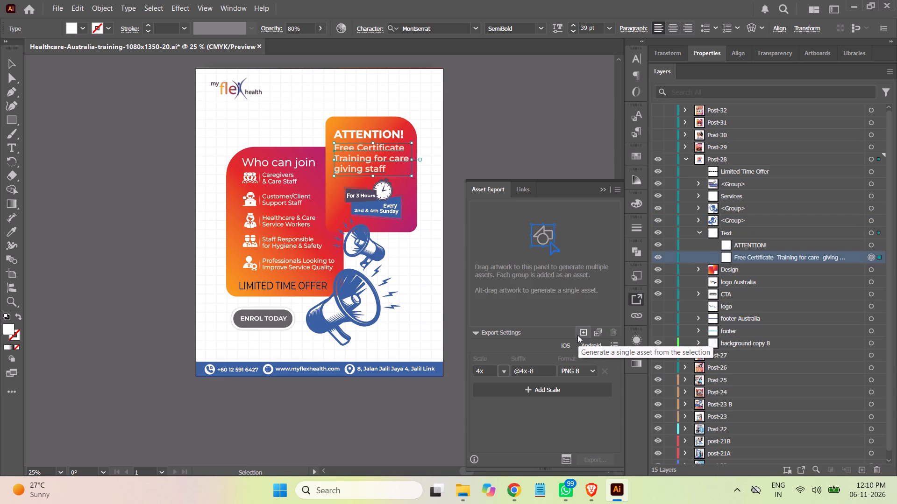
left_click(585, 331)
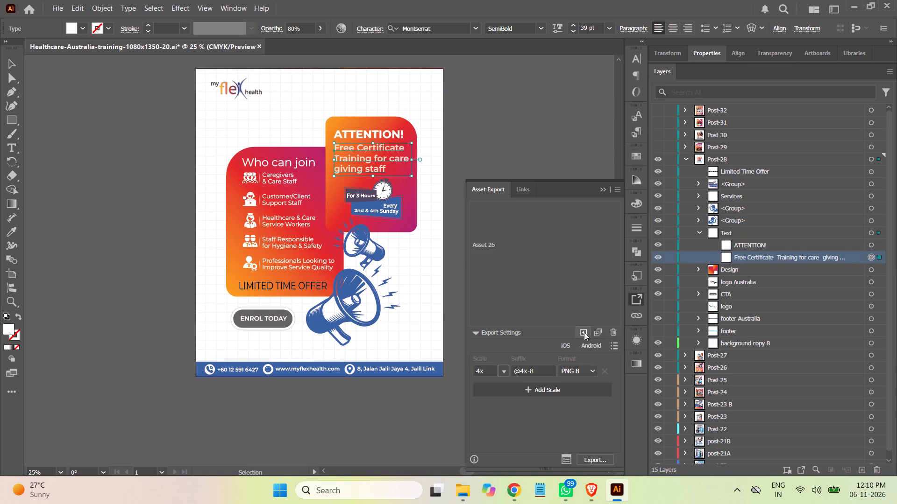
left_click(596, 461)
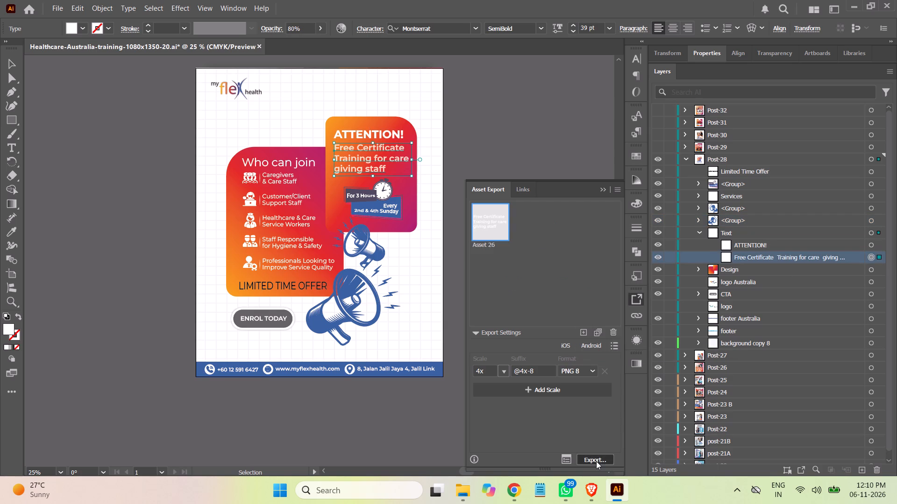
left_click(492, 335)
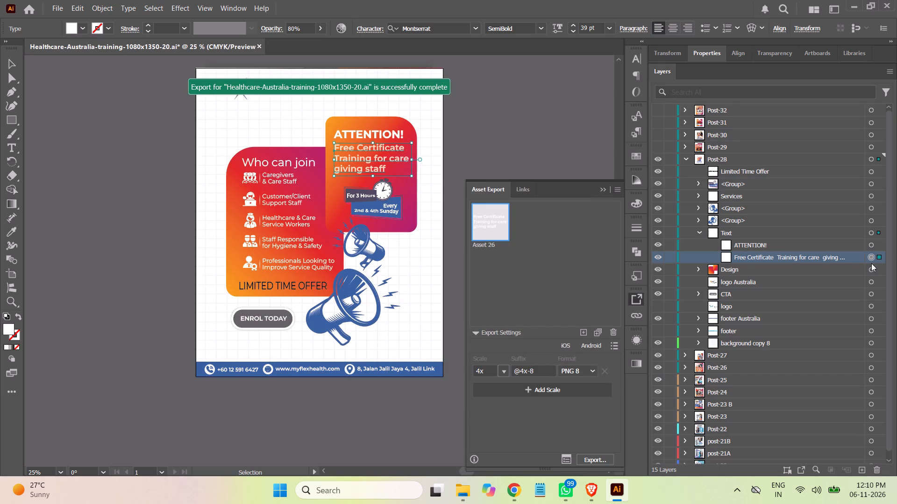
left_click(699, 231)
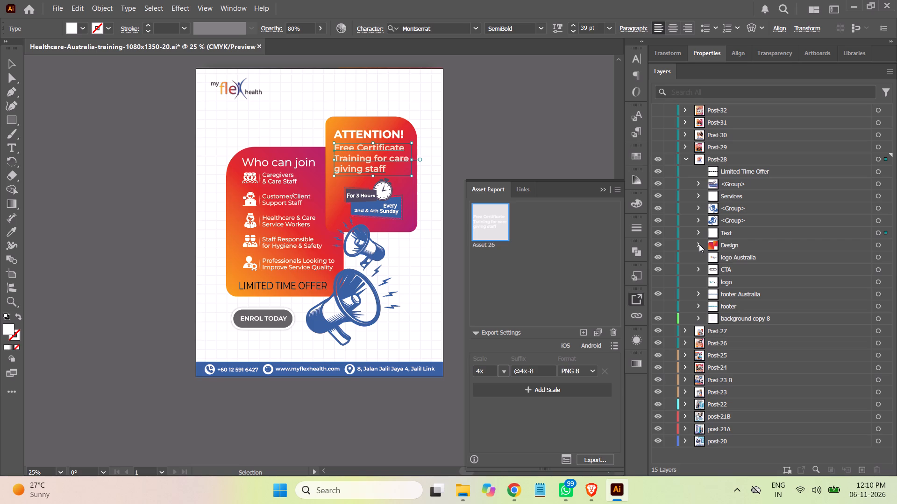
Replace the export asset with Post-28's Design group and export it as a 4x PNG 8 to the Free Care Giving Training folder.
left_click(877, 246)
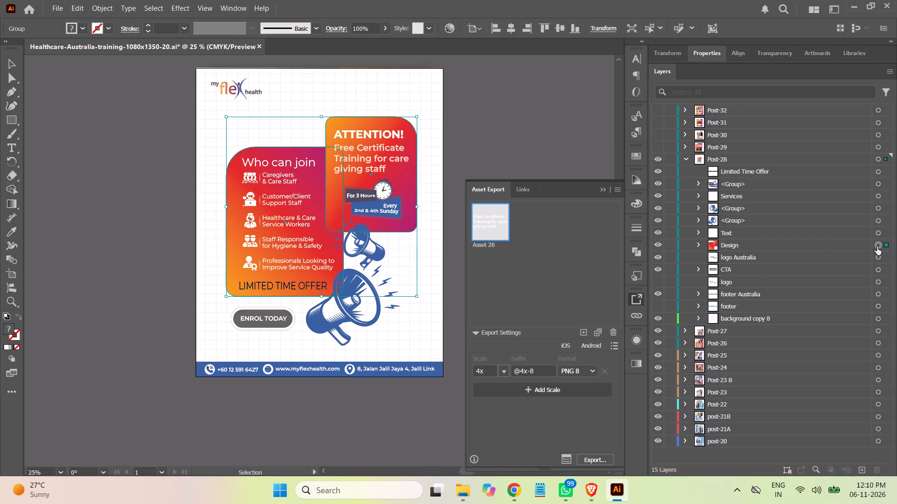
left_click(614, 330)
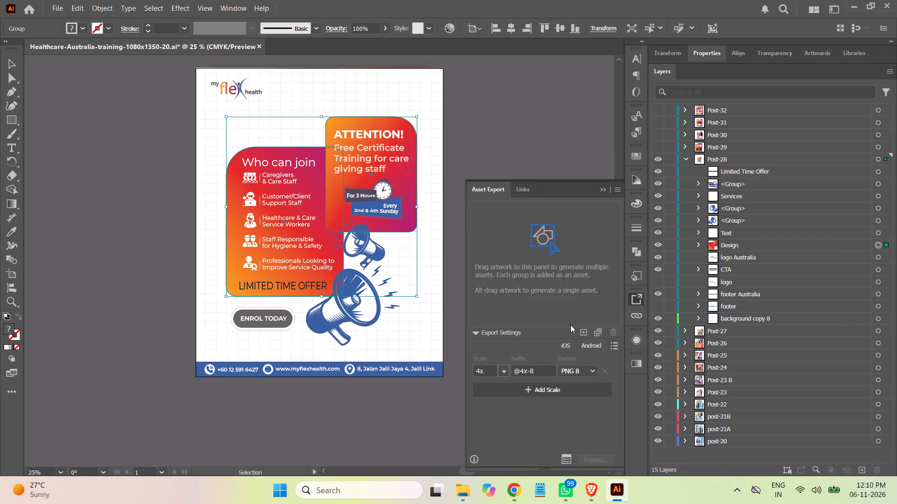
left_click(583, 334)
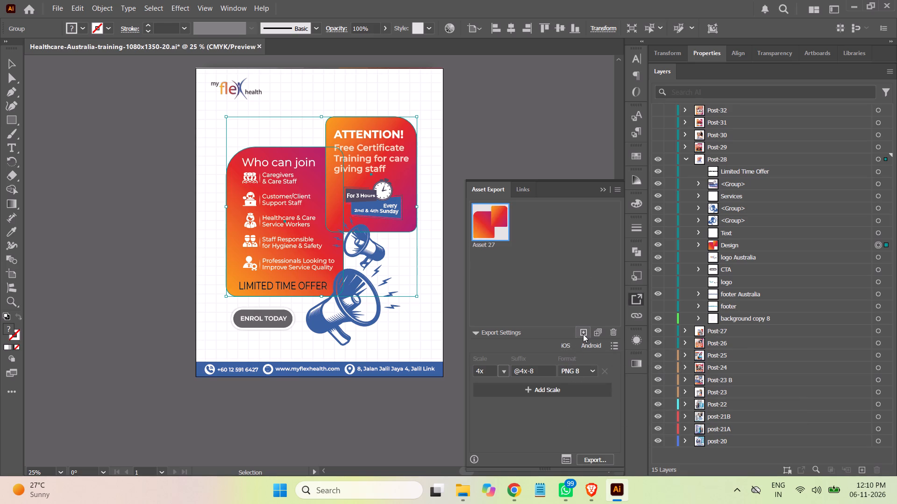
left_click(596, 458)
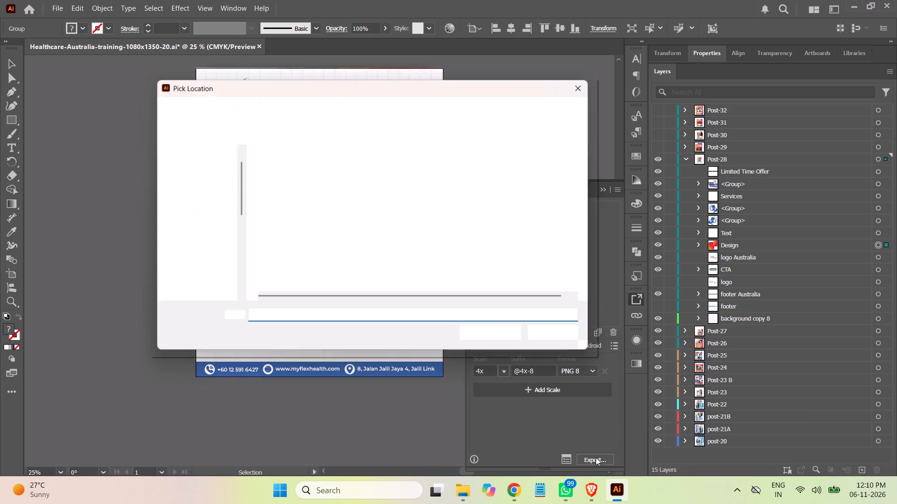
left_click(501, 335)
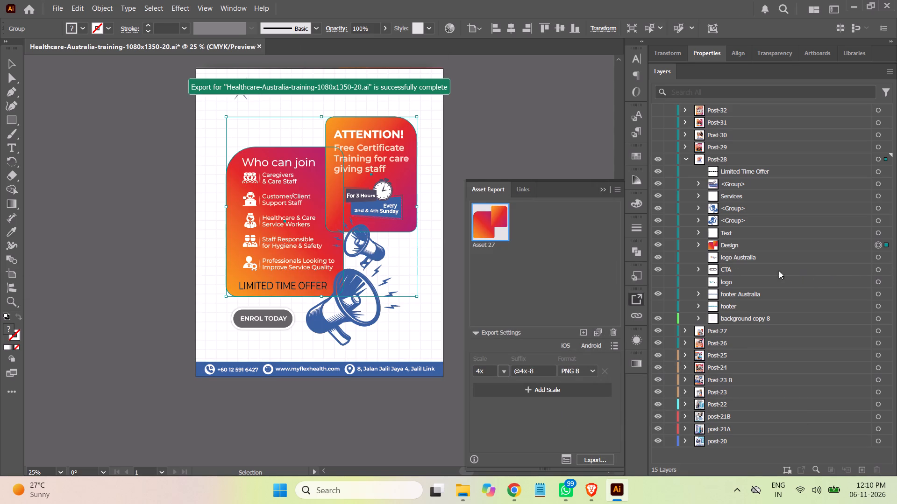
Replace the export asset with Post-28's CTA group containing the ENROL TODAY button.
left_click(613, 333)
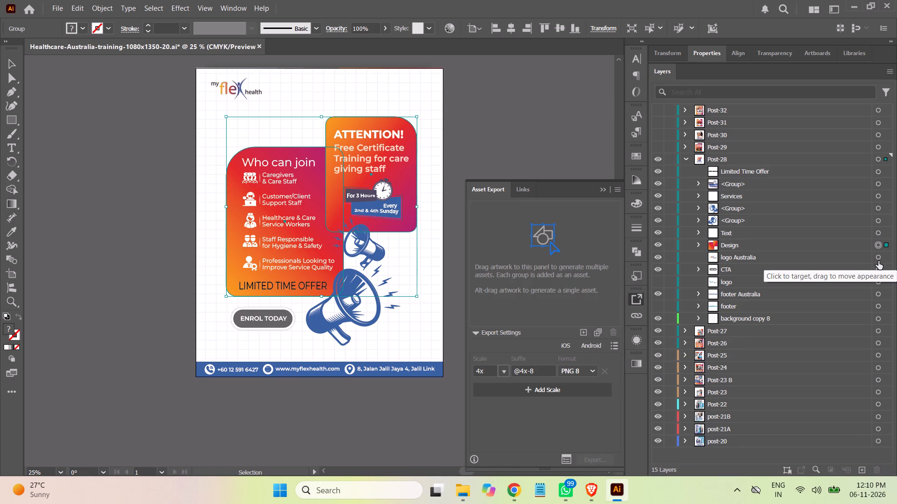
left_click(880, 268)
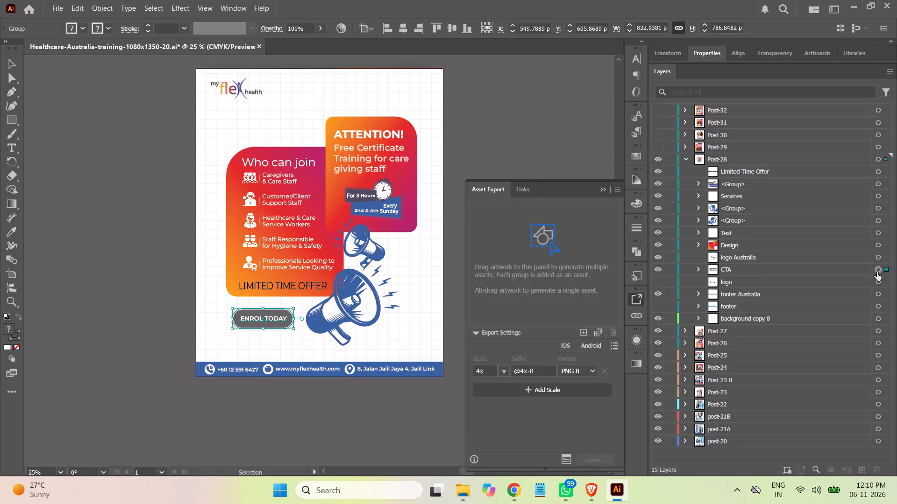
left_click(877, 272)
left_click(790, 271)
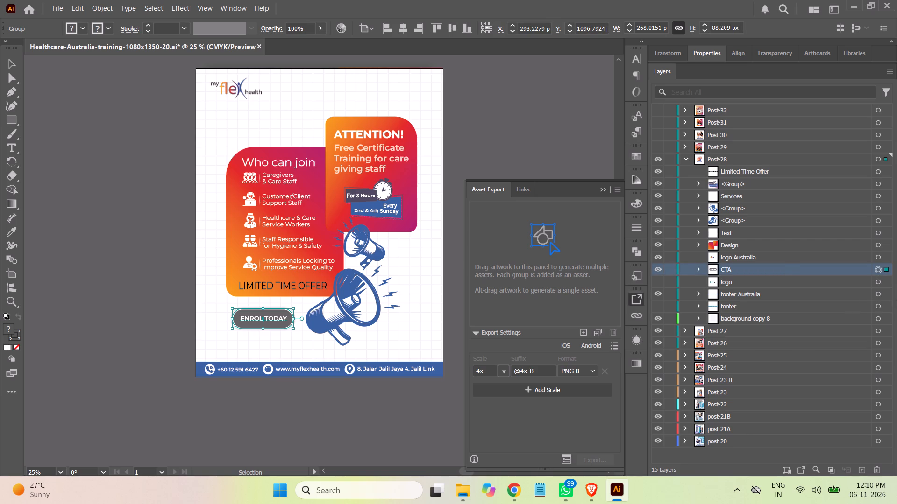
left_click(583, 332)
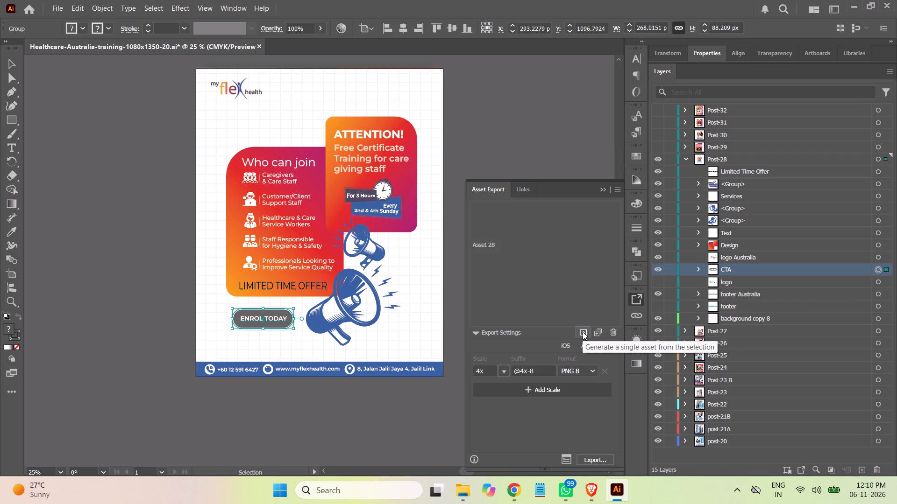
Switch to File Explorer and open the 4x folder inside the Start your career in hospital roles project.
left_click(461, 494)
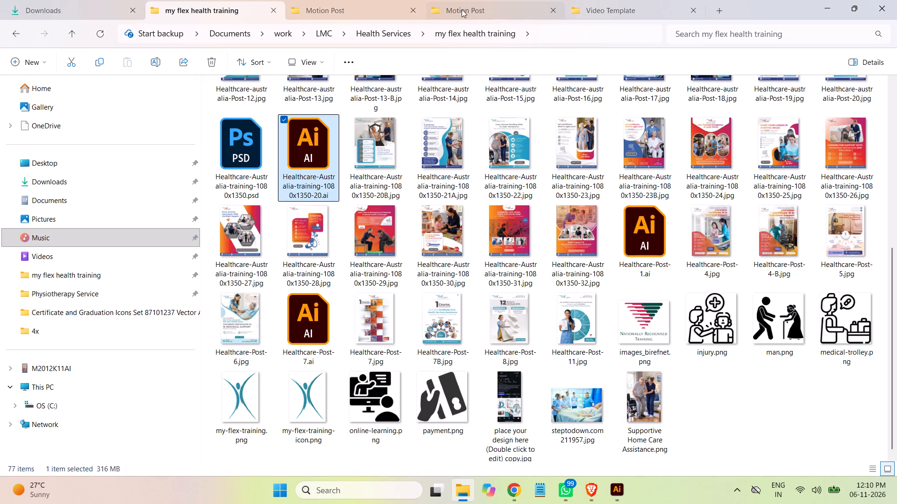
left_click(500, 8)
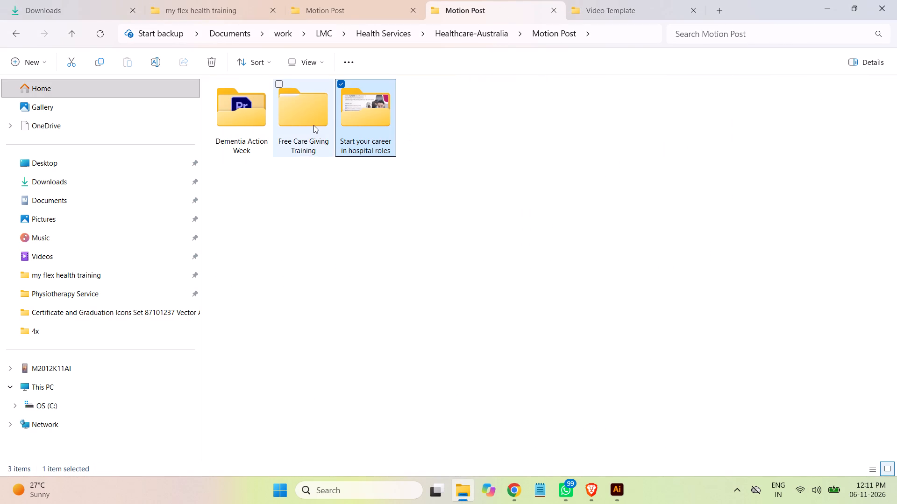
double_click(360, 122)
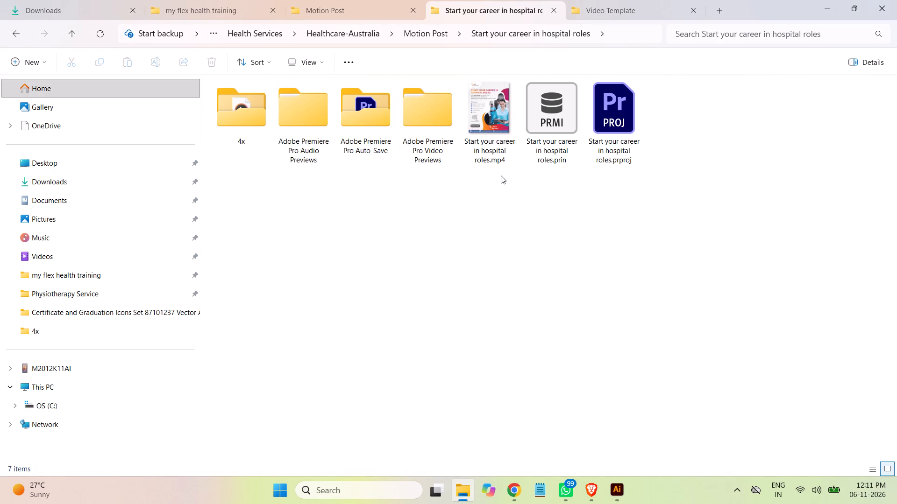
double_click(242, 130)
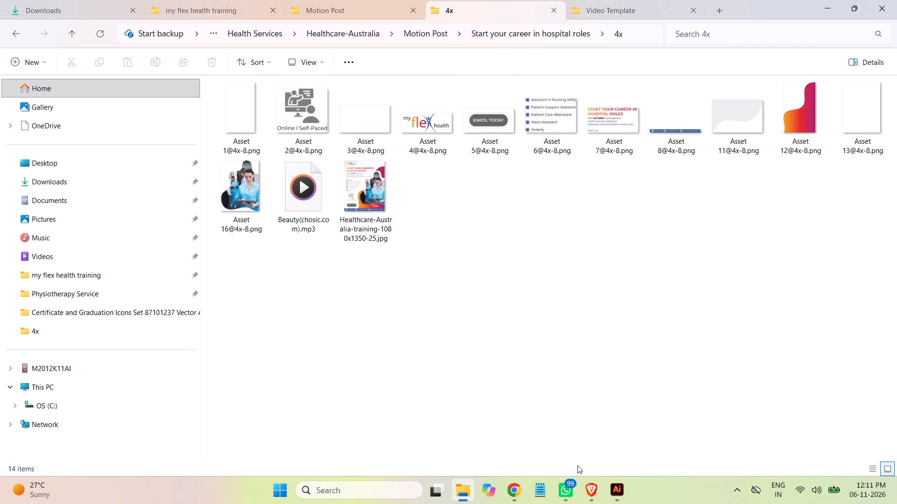
left_click(612, 495)
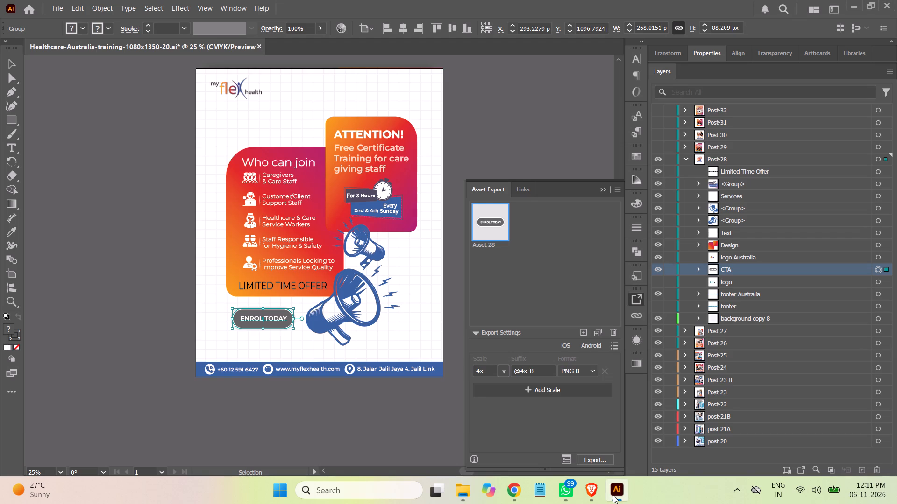
left_click(613, 495)
left_click(672, 245)
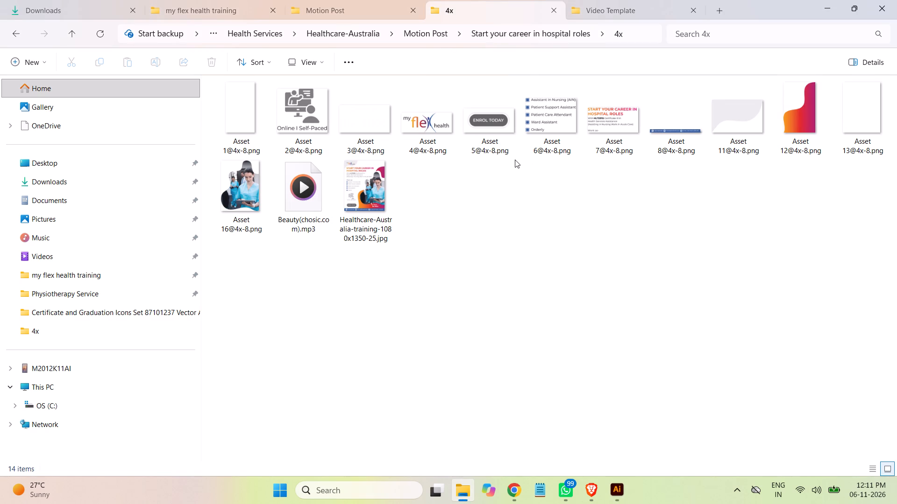
Open the Free Care Giving Training project's 4x folder and return to the Start your career in hospital roles 4x folder.
left_click(352, 7)
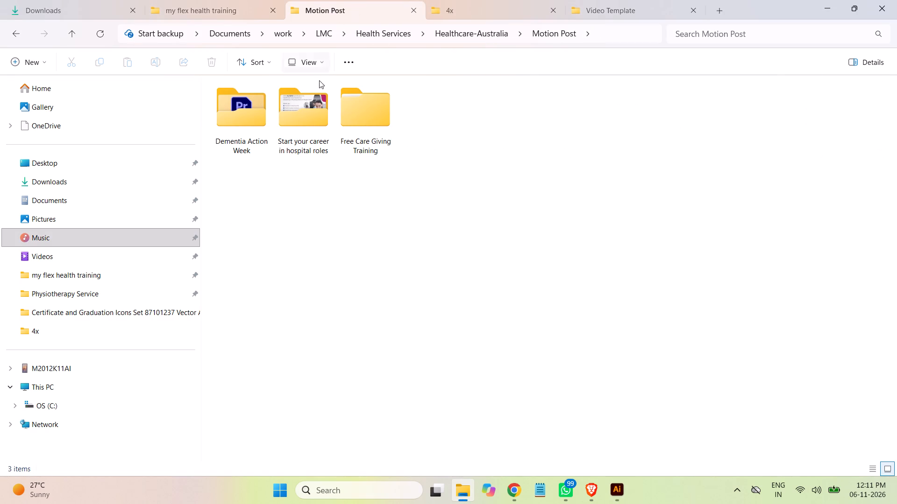
double_click(374, 122)
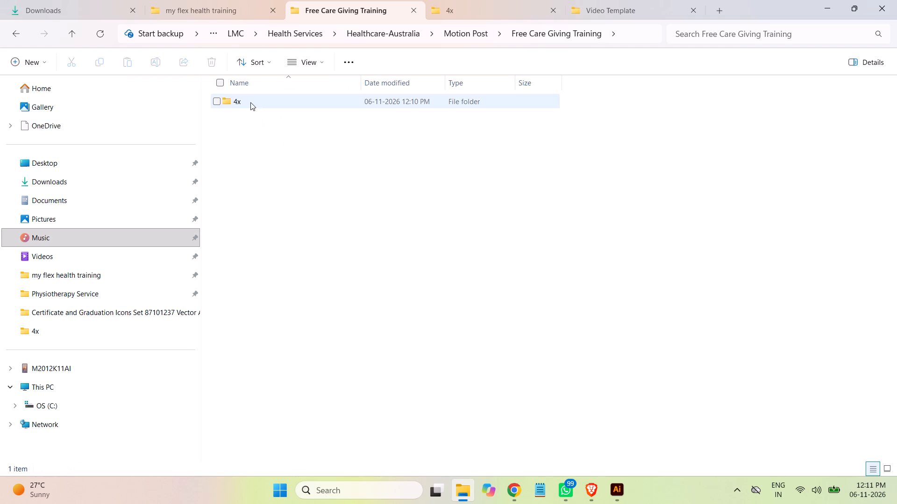
double_click(247, 105)
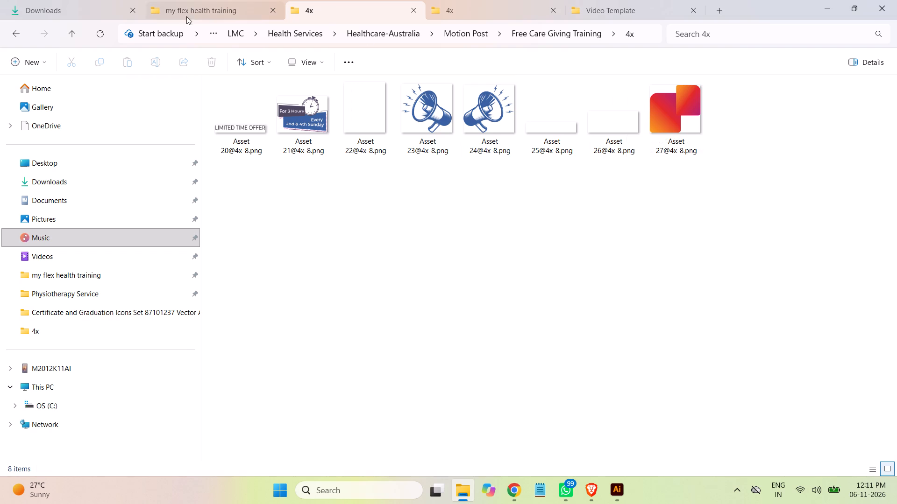
left_click(480, 9)
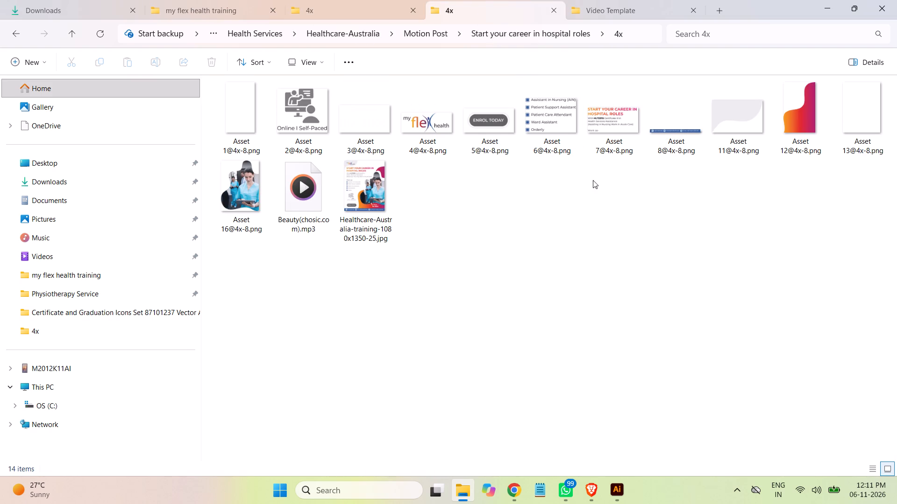
Copy the ENROL TODAY button, my flex health logo and footer strip (Assets 5, 4, 8) into Free Care Giving Training's 4x folder.
left_click(489, 127)
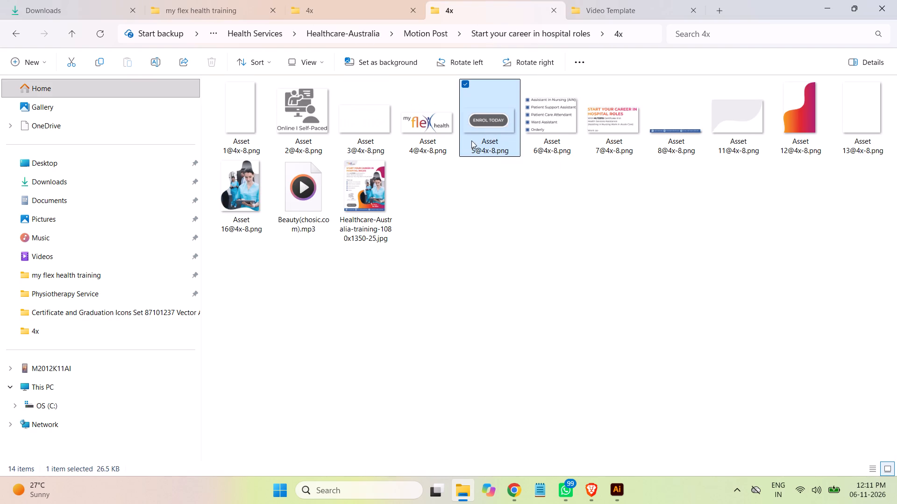
left_click(427, 127, "ctrl")
left_click(667, 139, "ctrl")
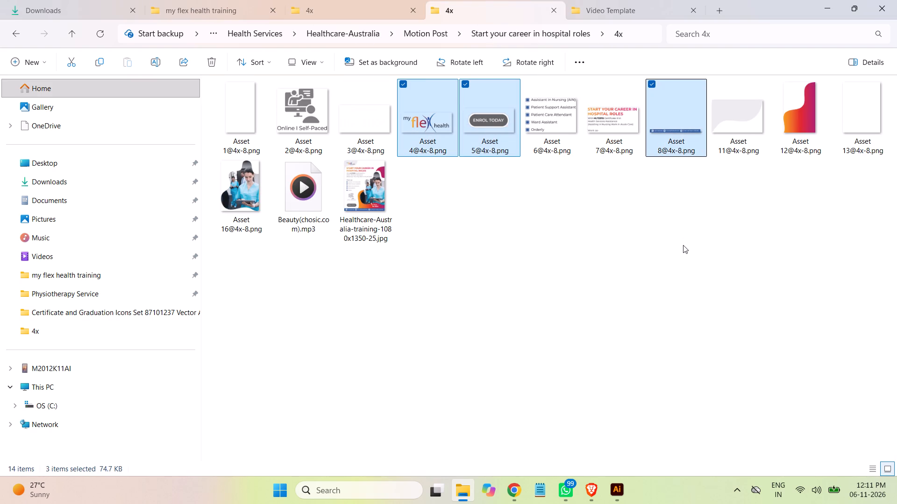
key("ctrl+c")
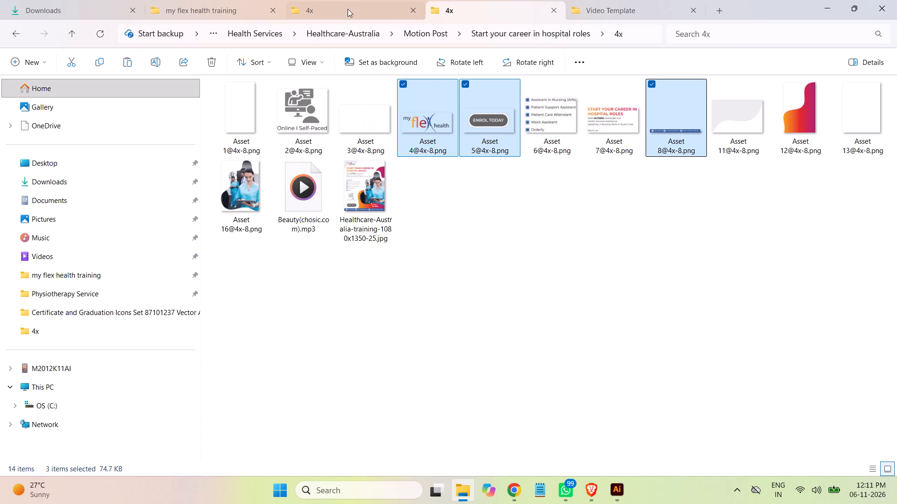
left_click(347, 10)
left_click(503, 229)
key("ctrl+v")
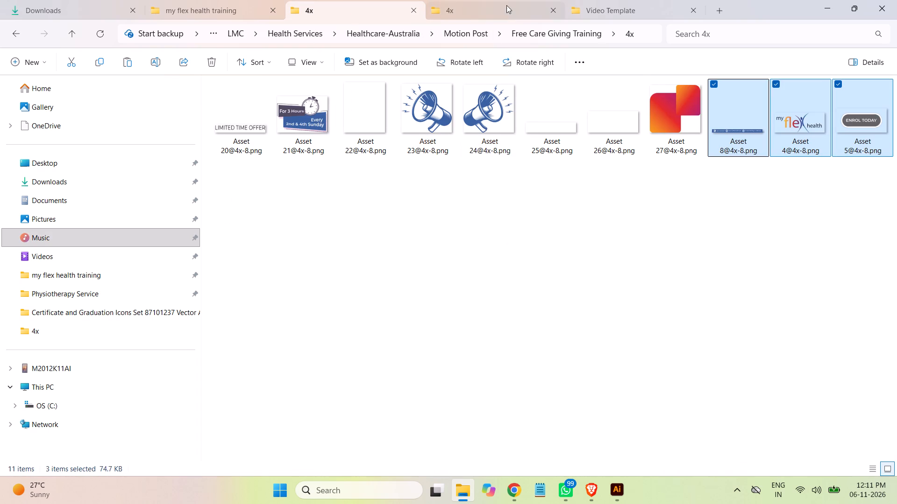
left_click(736, 223)
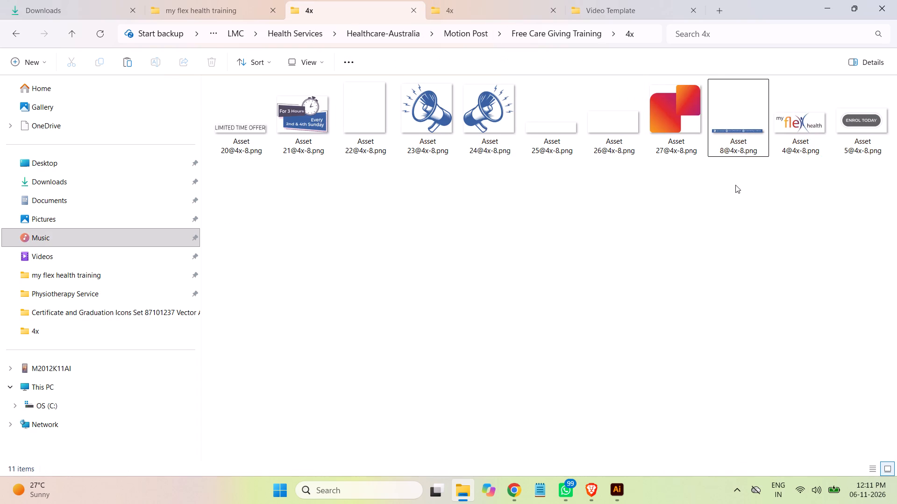
left_click(744, 149)
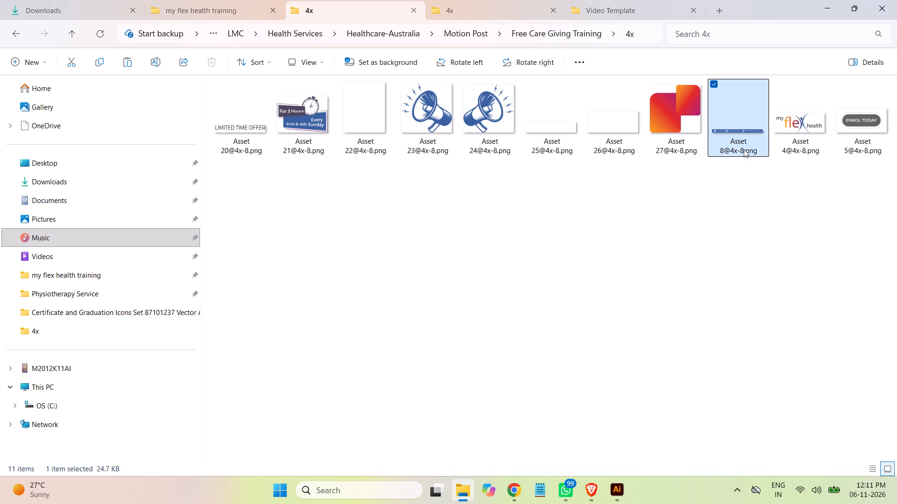
key("F2")
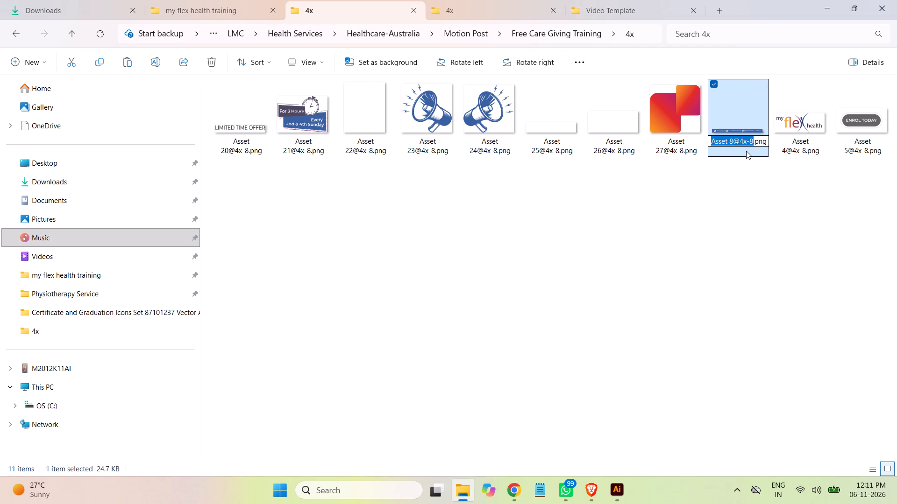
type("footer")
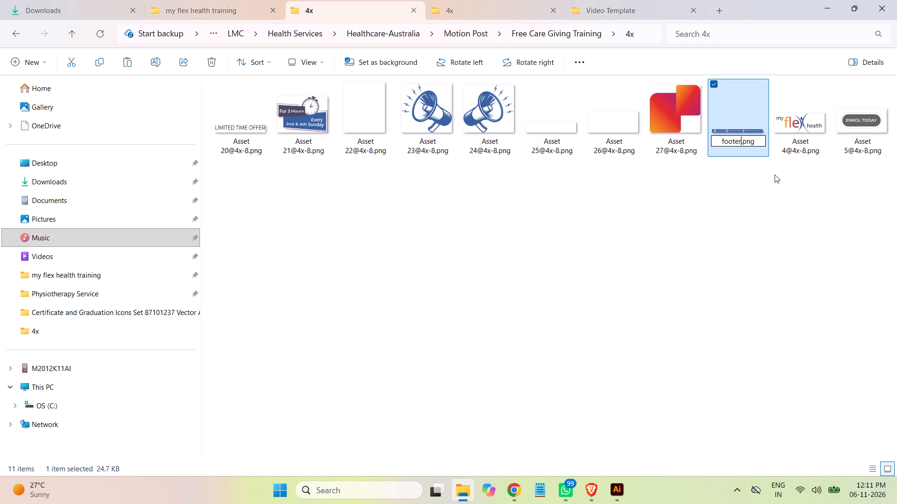
left_click(775, 178)
left_click(804, 147)
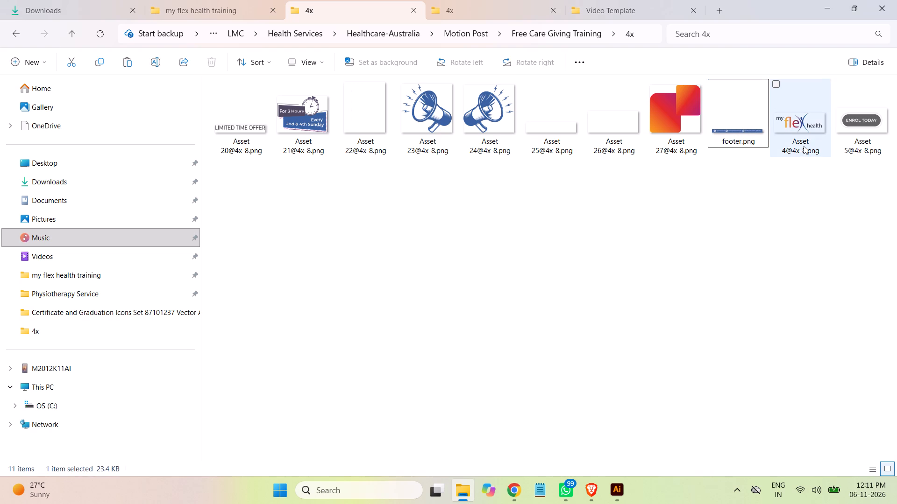
key("F2")
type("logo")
left_click(830, 212)
left_click(869, 147)
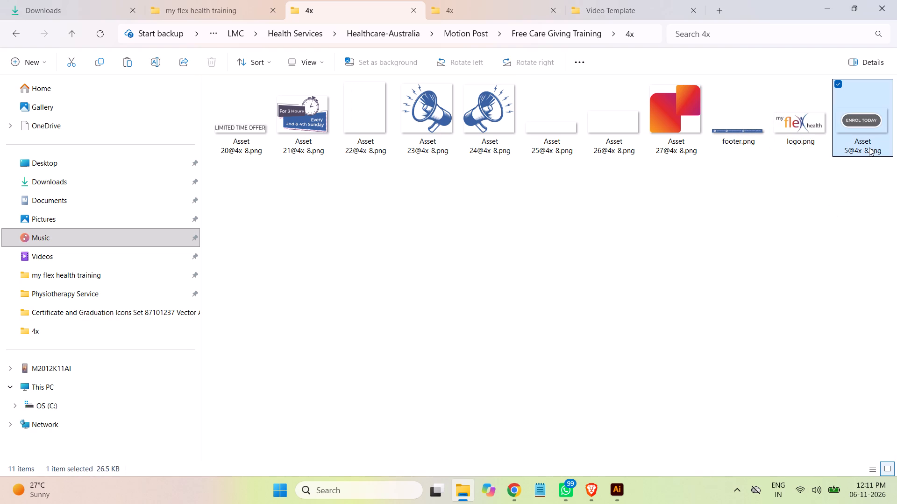
key("F2")
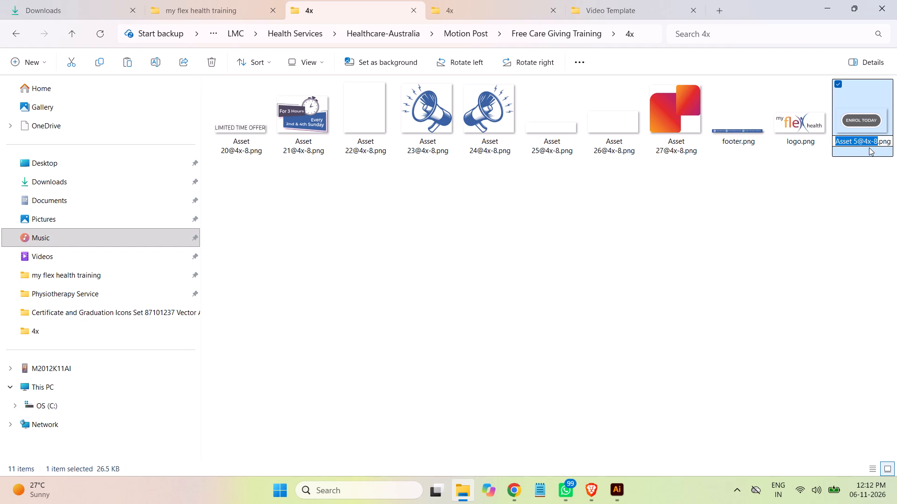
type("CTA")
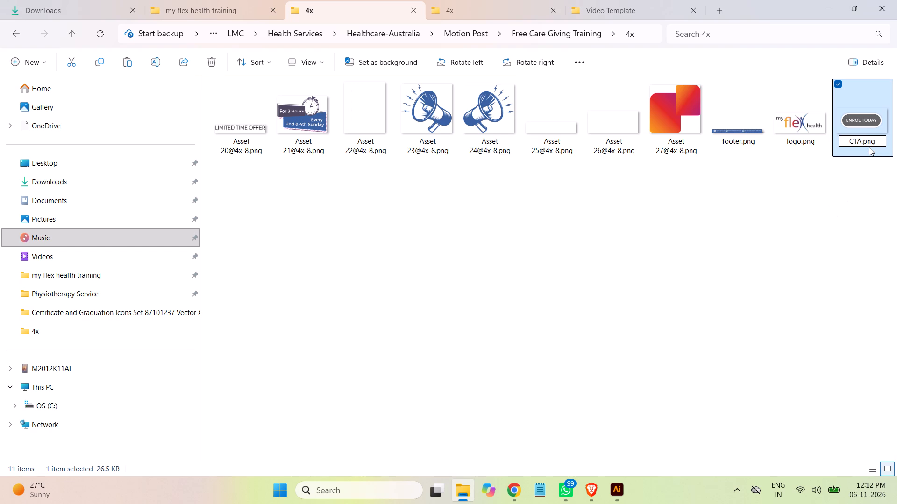
left_click(812, 210)
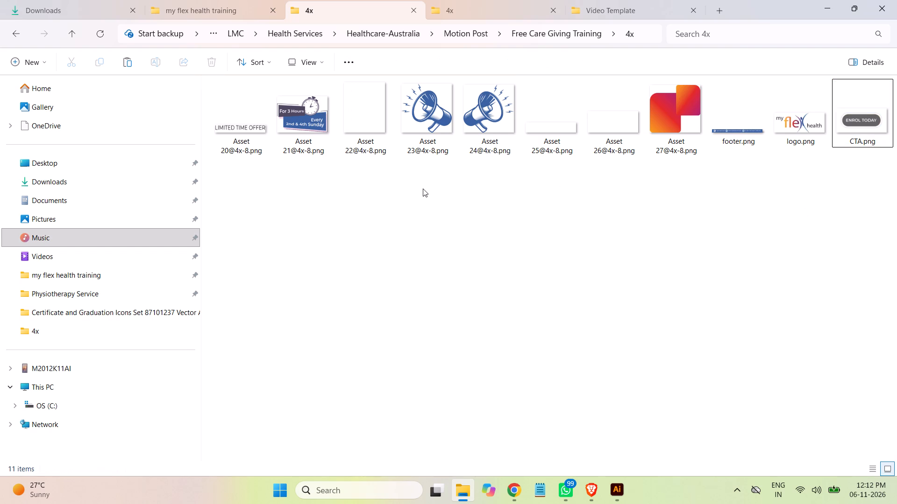
left_click(363, 147)
key("F2")
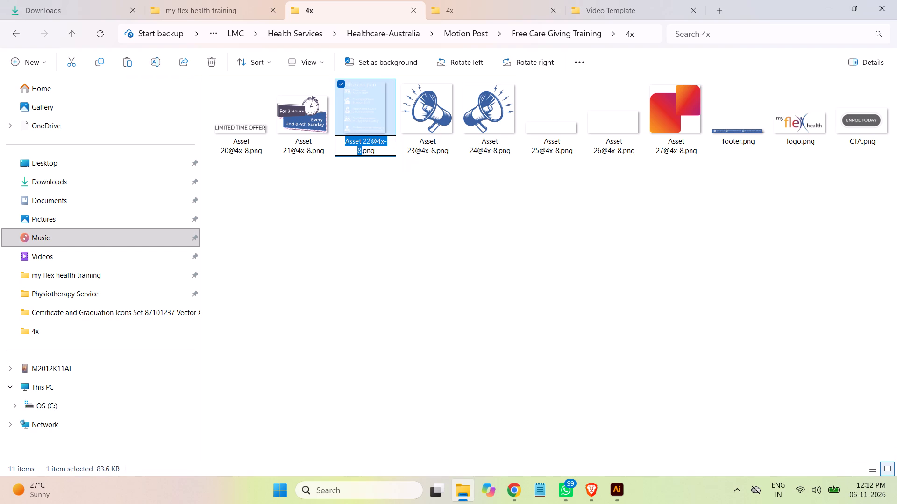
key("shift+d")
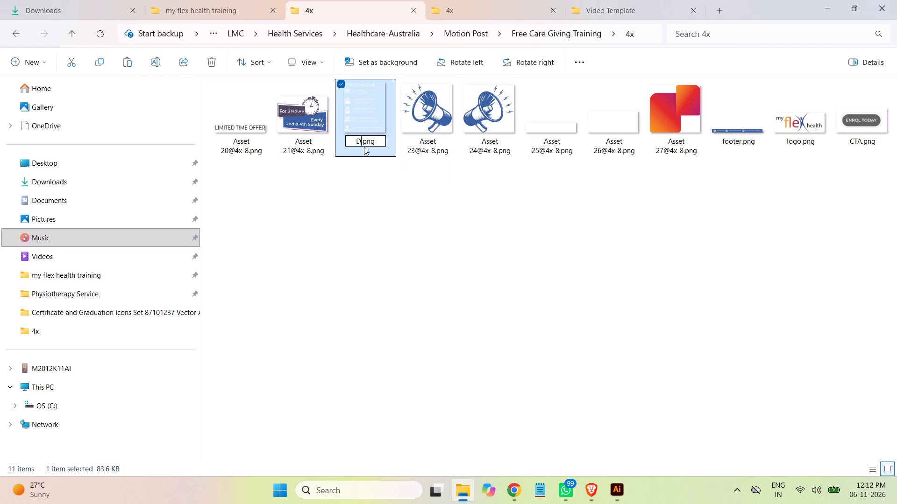
key("BackSpace")
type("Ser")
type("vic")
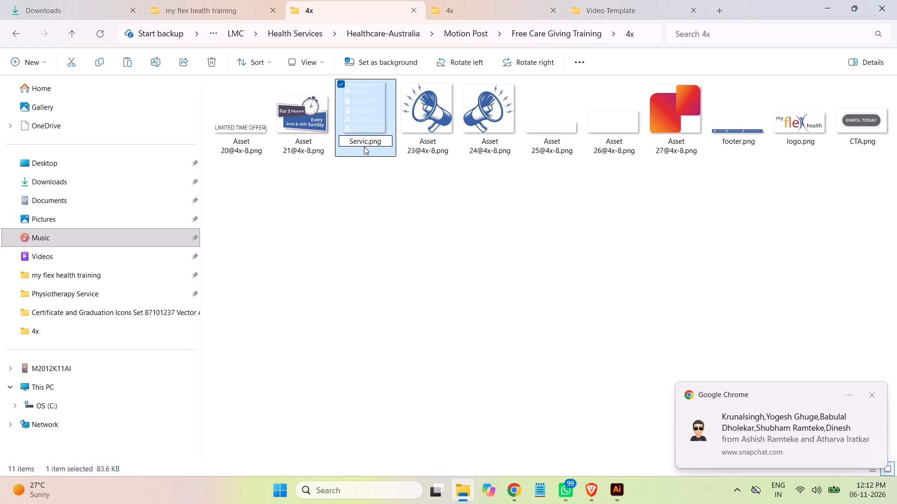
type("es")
left_click(485, 219)
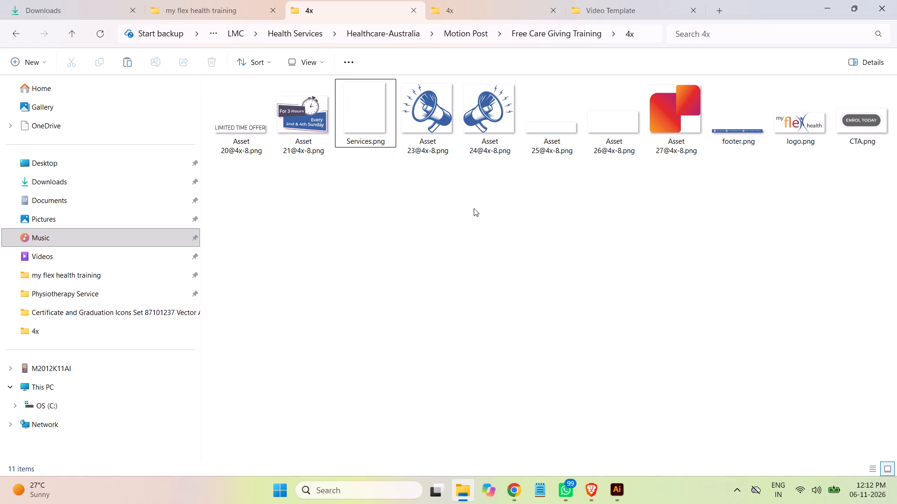
left_click(306, 135)
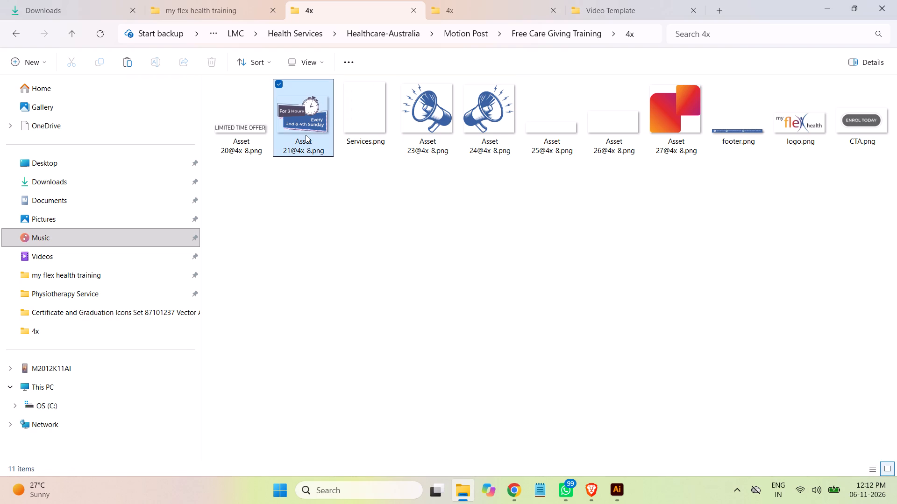
key("F2")
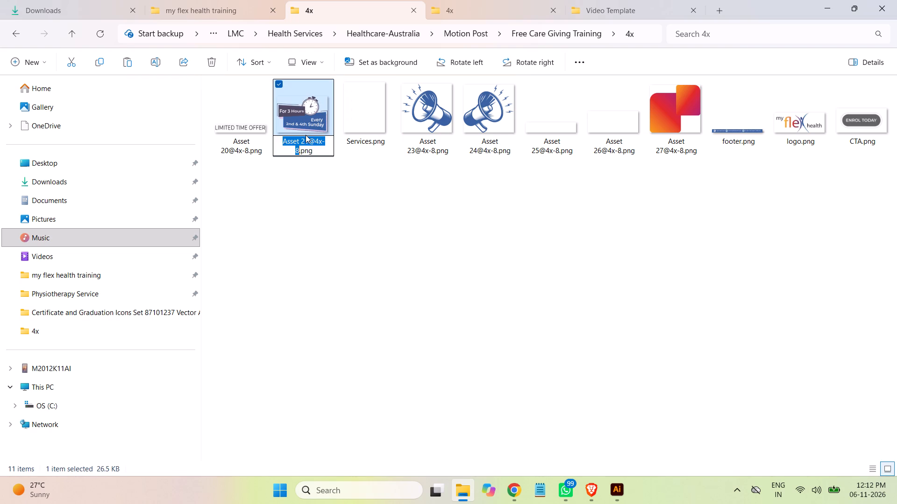
key("shift+o")
type("ffer")
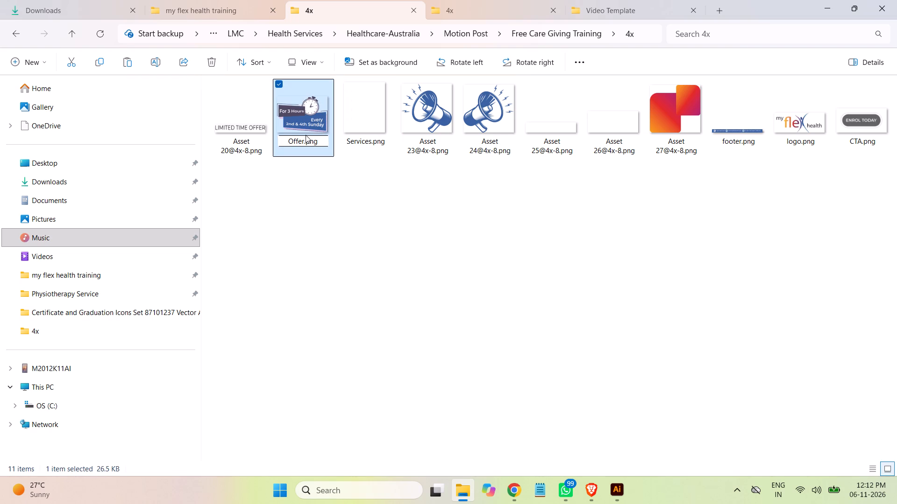
key("s")
left_click(346, 231)
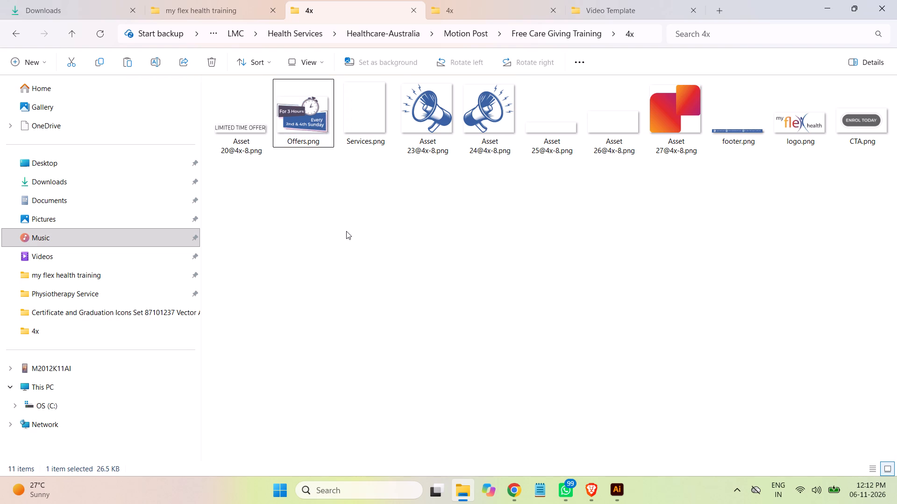
left_click(655, 264)
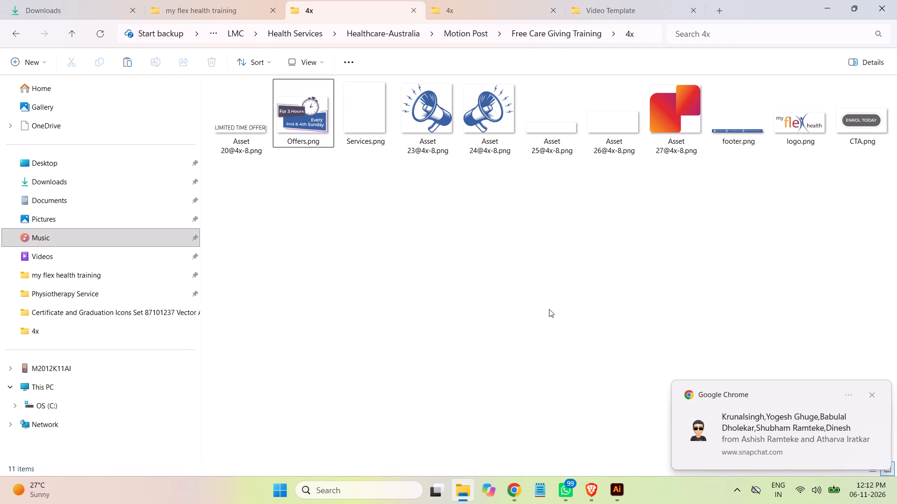
left_click(672, 149)
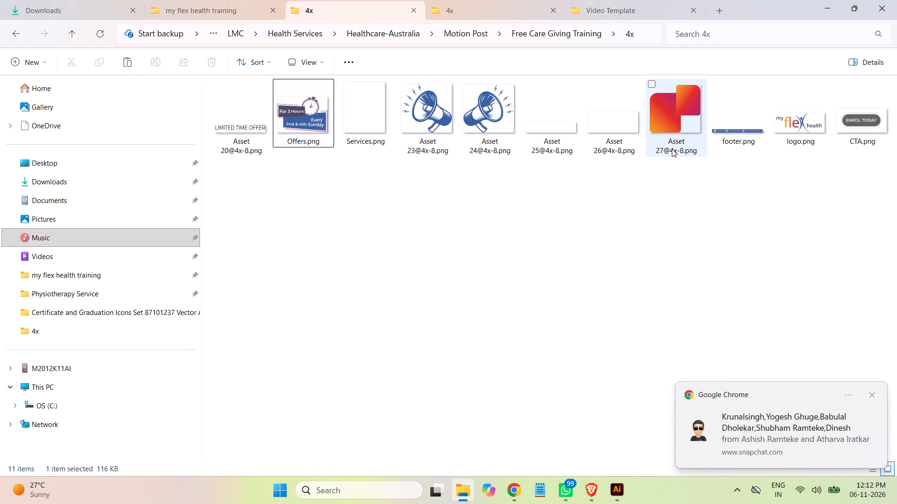
key("F2")
key("shift+d")
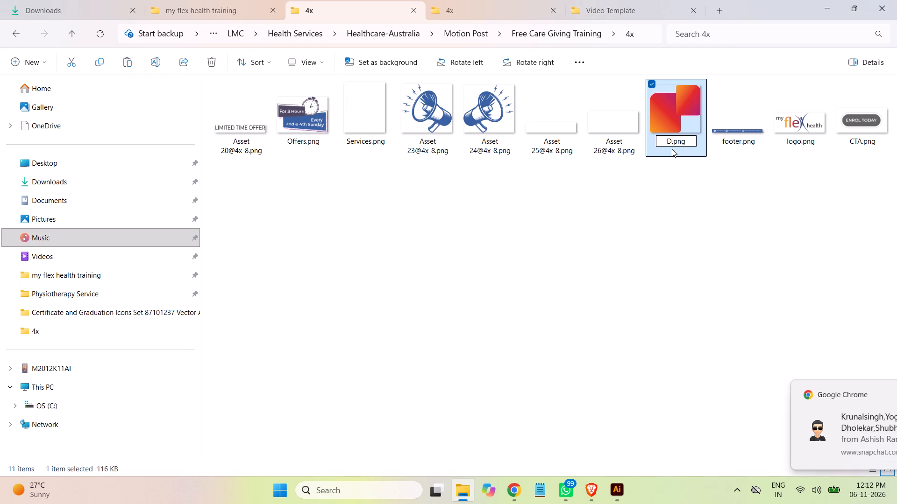
key("e")
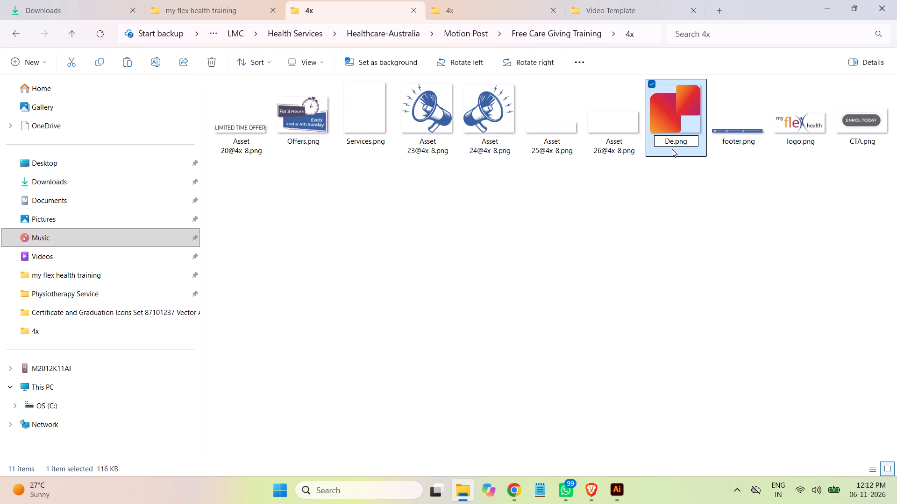
type("sign")
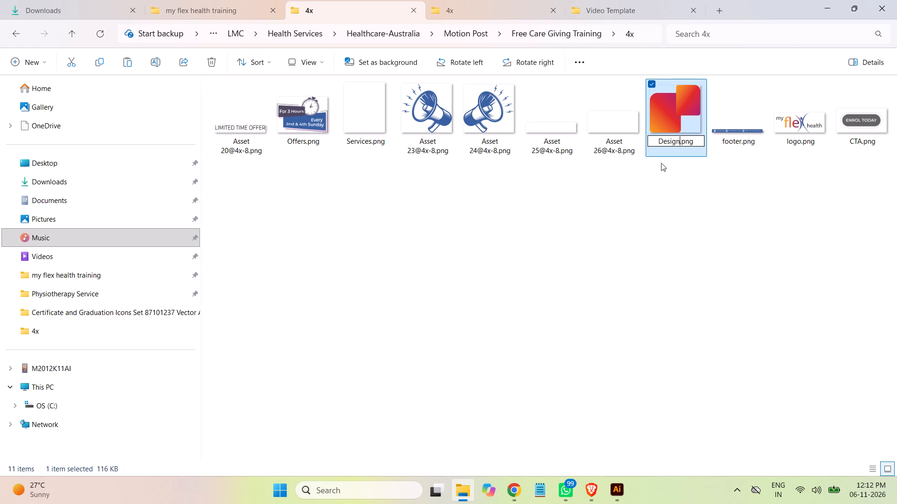
left_click(651, 200)
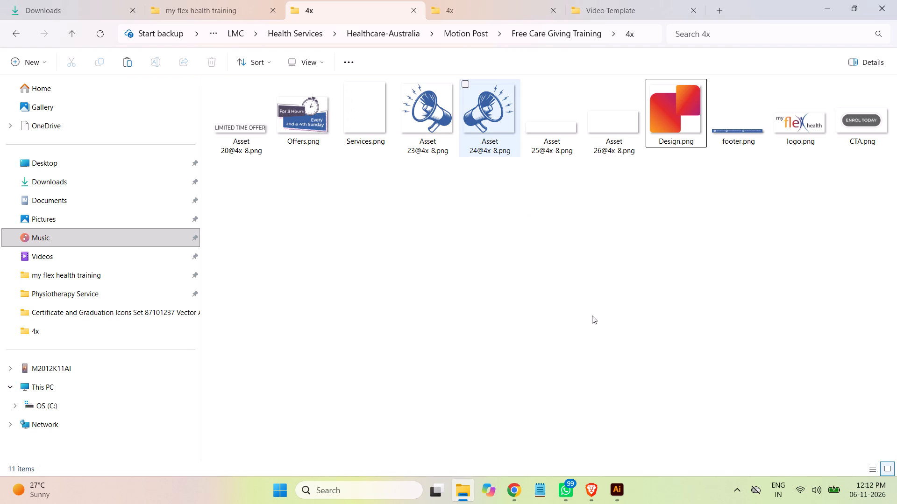
Switch to Illustrator and export the large megaphone's five lightning bolts together as one 4x PNG 8 asset into the Free Care Giving Training folder.
left_click(620, 494)
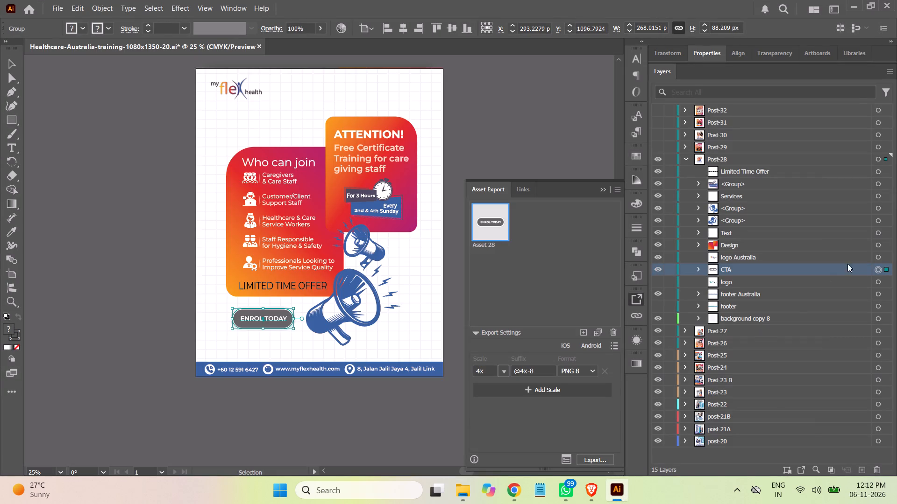
left_click(698, 221)
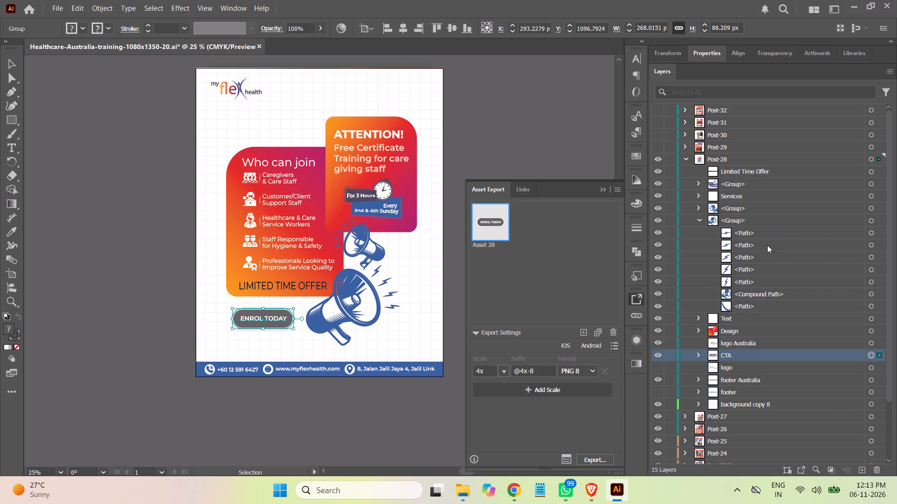
left_click(873, 234)
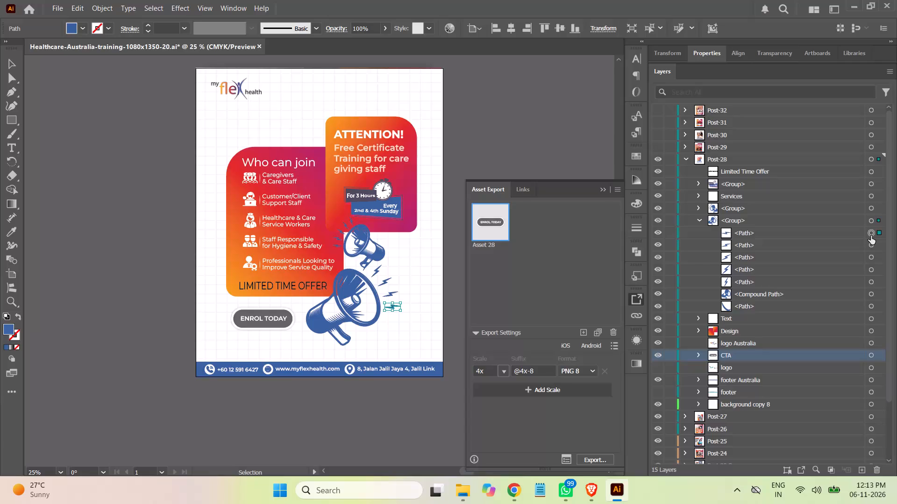
left_click(870, 245, "shift")
left_click(870, 258, "shift")
left_click(871, 271, "shift")
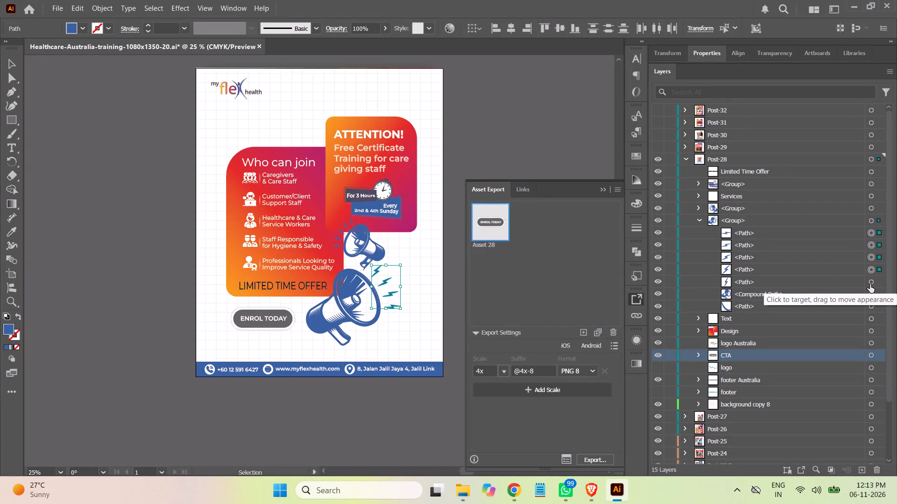
left_click(871, 282, "shift")
left_click(804, 280)
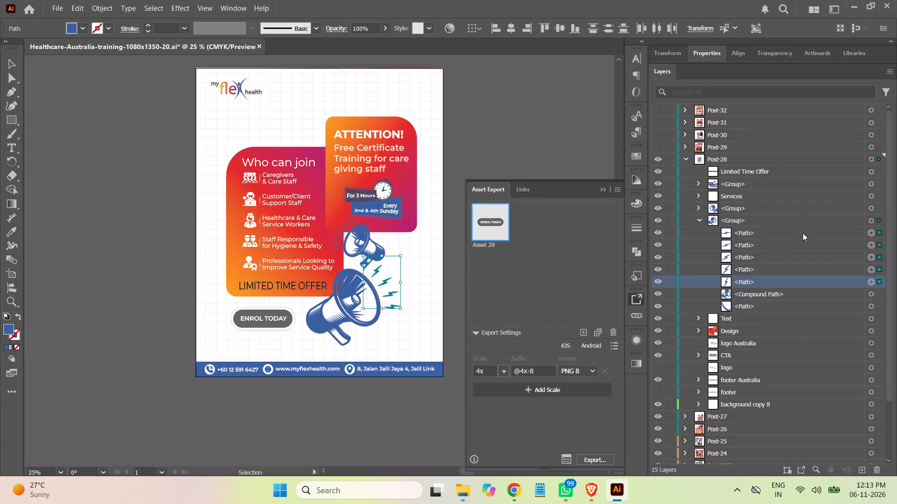
left_click(803, 233, "shift")
left_click(613, 331)
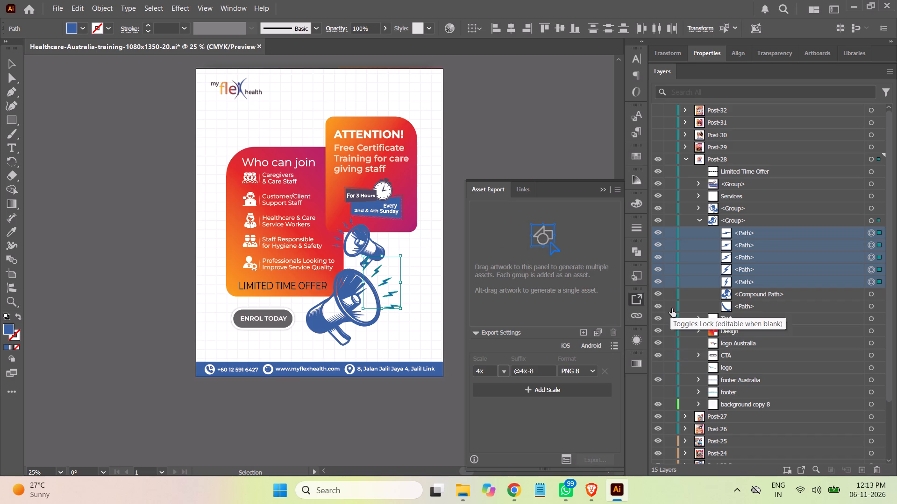
left_click(584, 333)
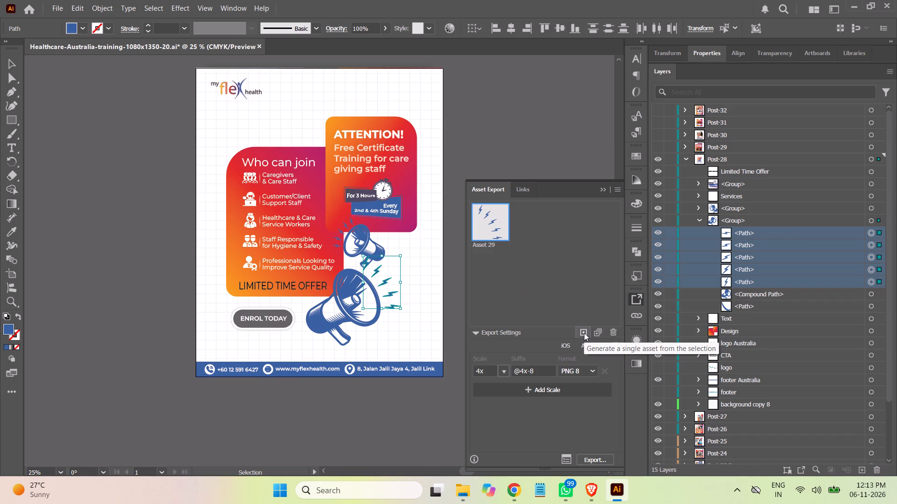
left_click(592, 460)
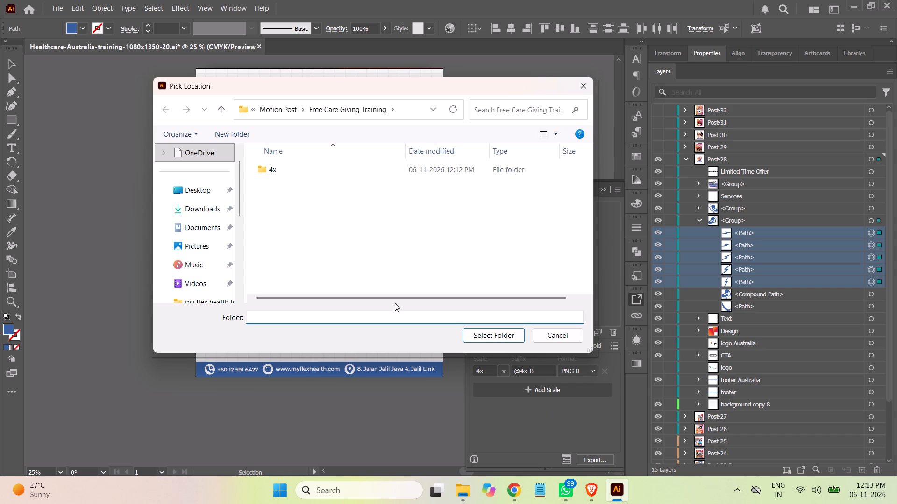
left_click(483, 335)
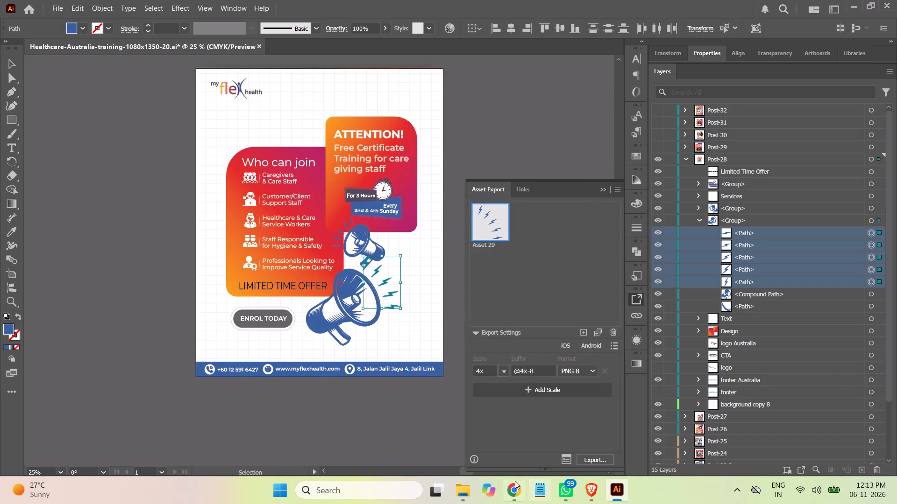
left_click(467, 491)
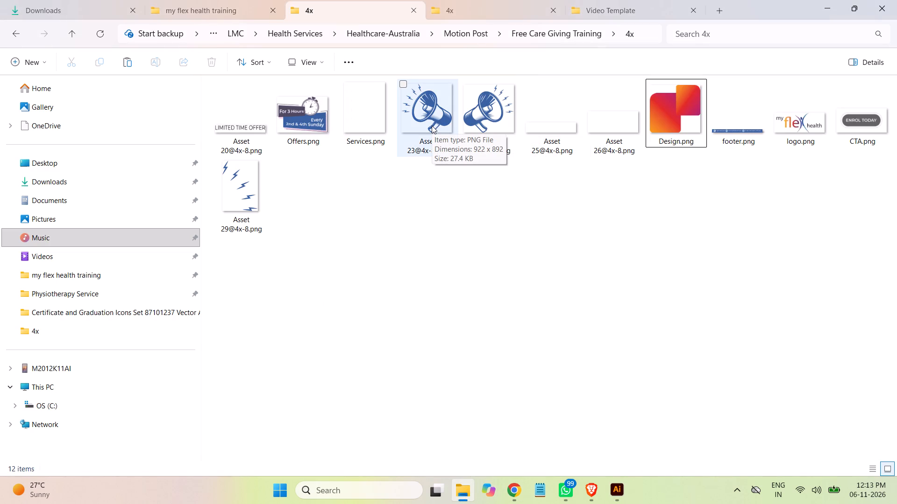
left_click(505, 192)
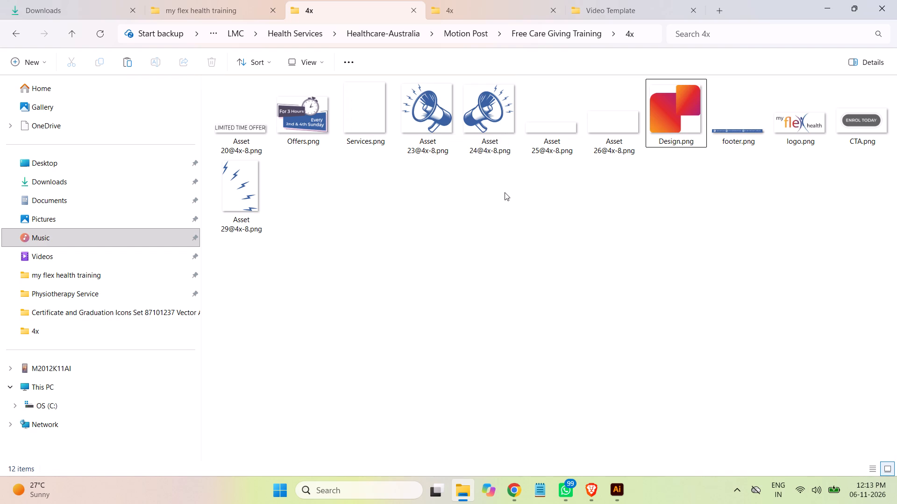
left_click_drag(494, 169, 430, 116)
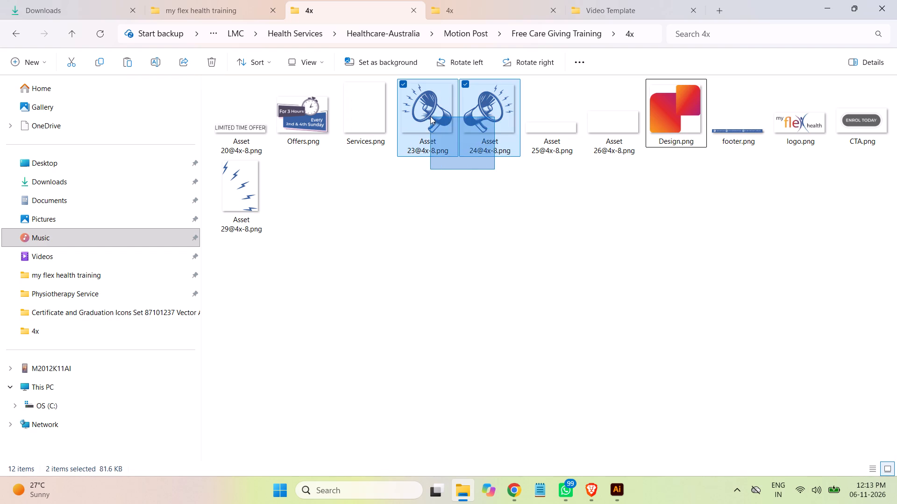
left_click_drag(430, 116, 430, 116)
key("shift+Delete")
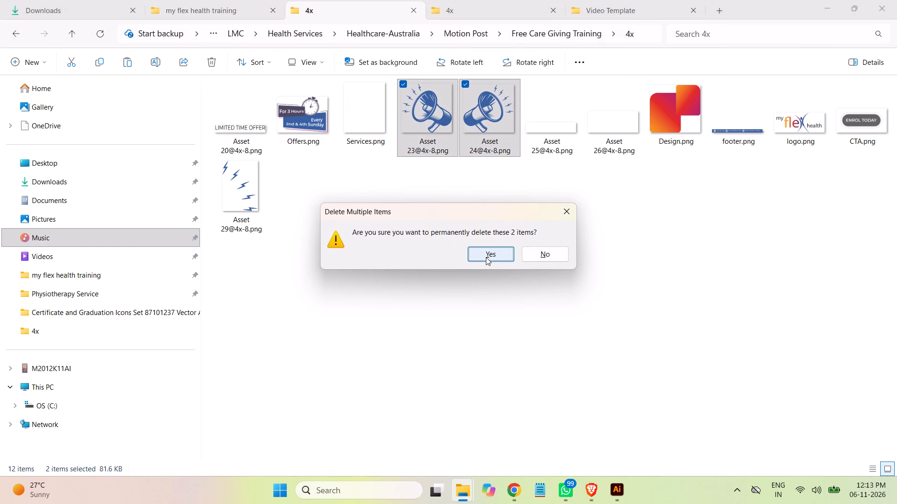
left_click(486, 258)
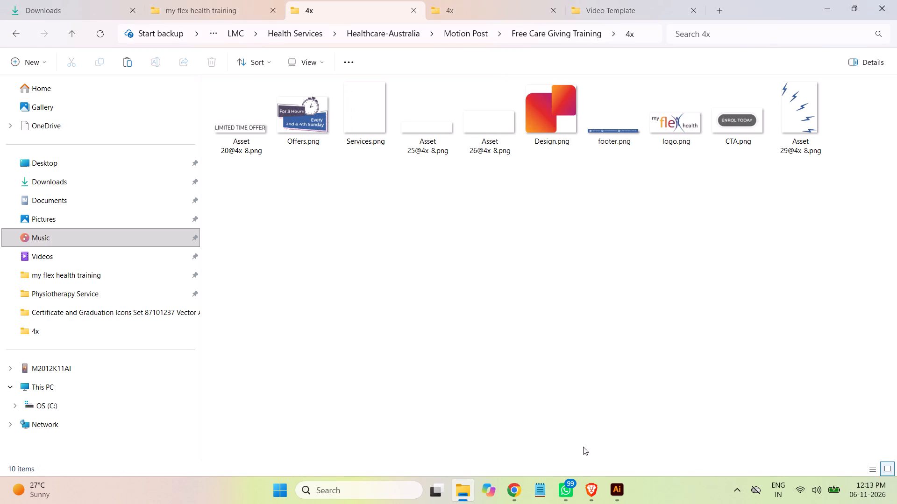
Back in Illustrator, replace the bolts export asset with the large megaphone body without bolts and export it as a 4x PNG 8.
left_click(611, 491)
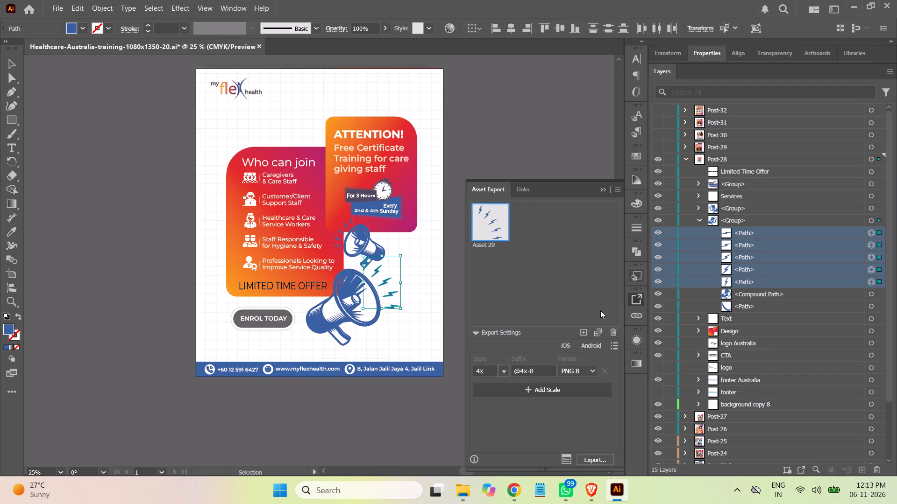
left_click(612, 334)
left_click(871, 293)
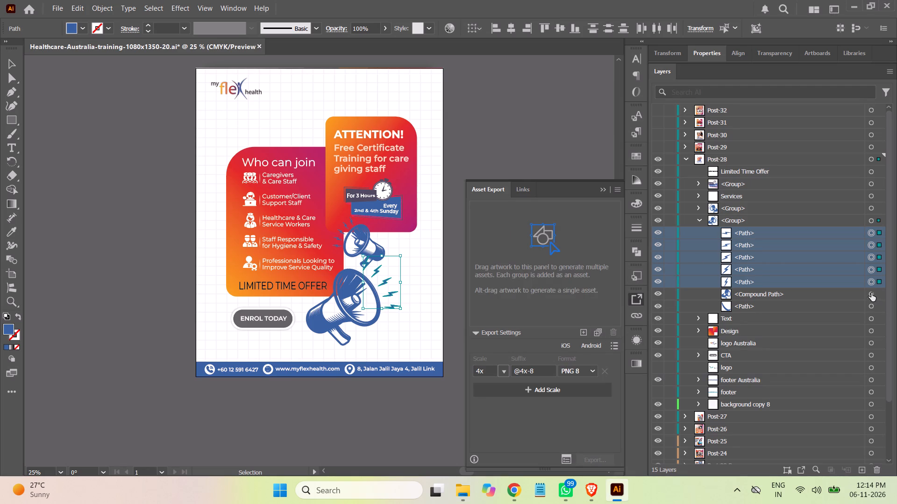
left_click(869, 306, "shift")
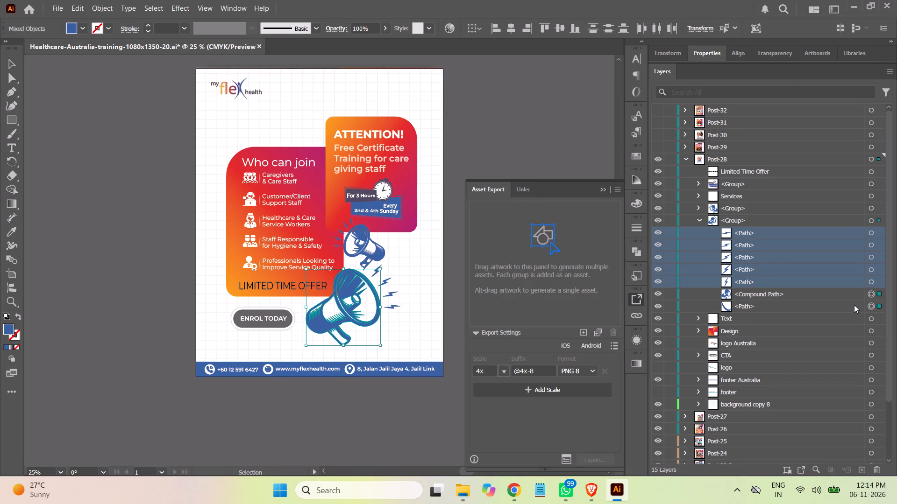
left_click(819, 294)
left_click(791, 307, "shift")
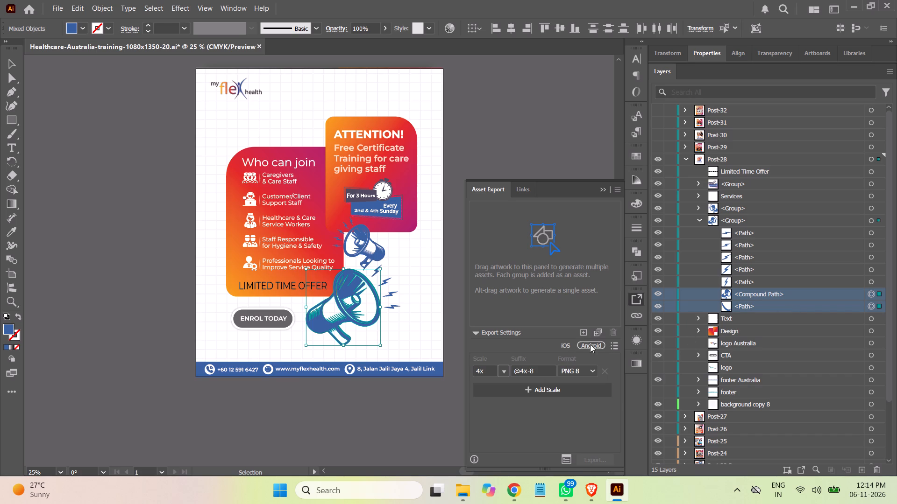
left_click(584, 332)
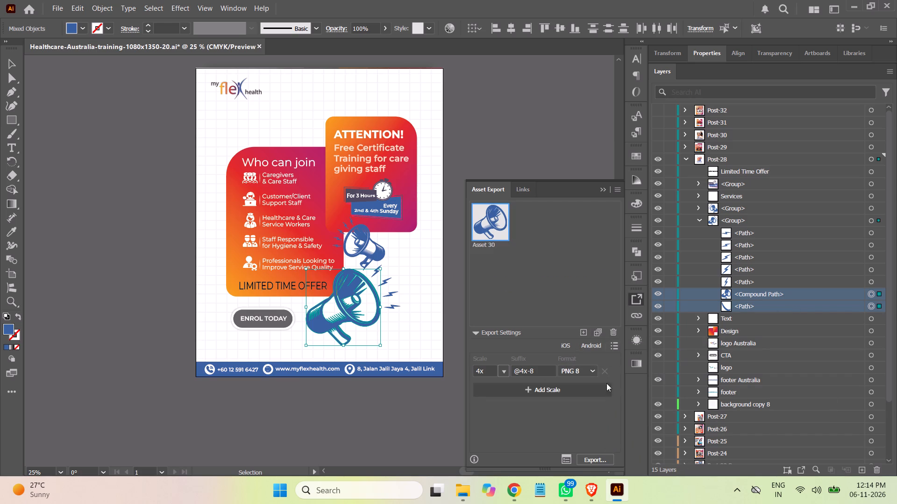
left_click(595, 460)
left_click(498, 335)
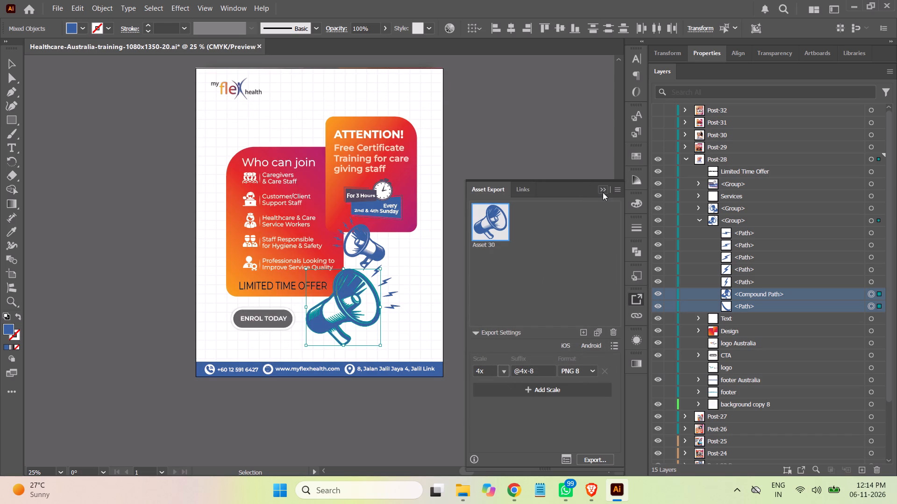
Remove the megaphone body from the collected export assets and put the asset export view away.
left_click(576, 261)
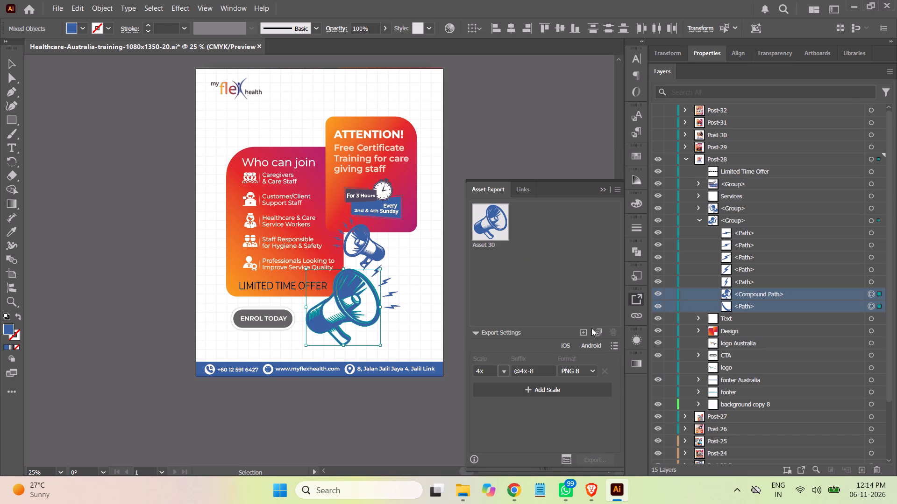
left_click(493, 220)
left_click(612, 331)
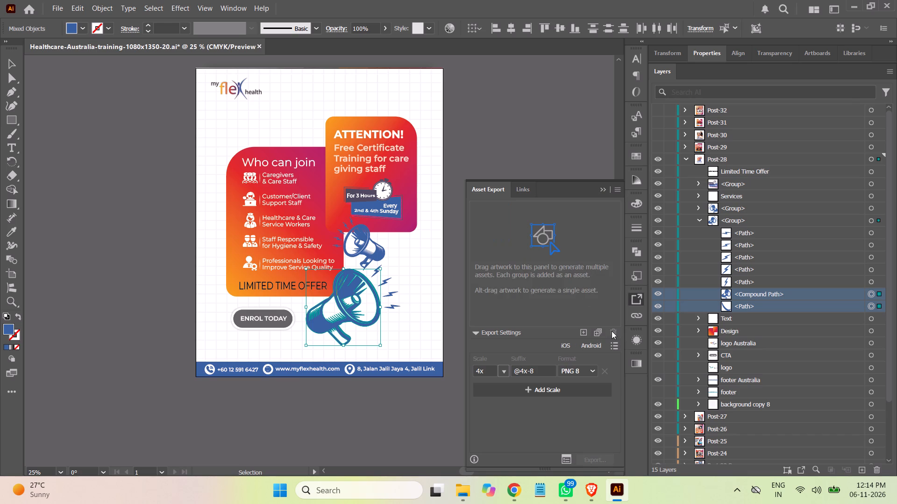
left_click(602, 191)
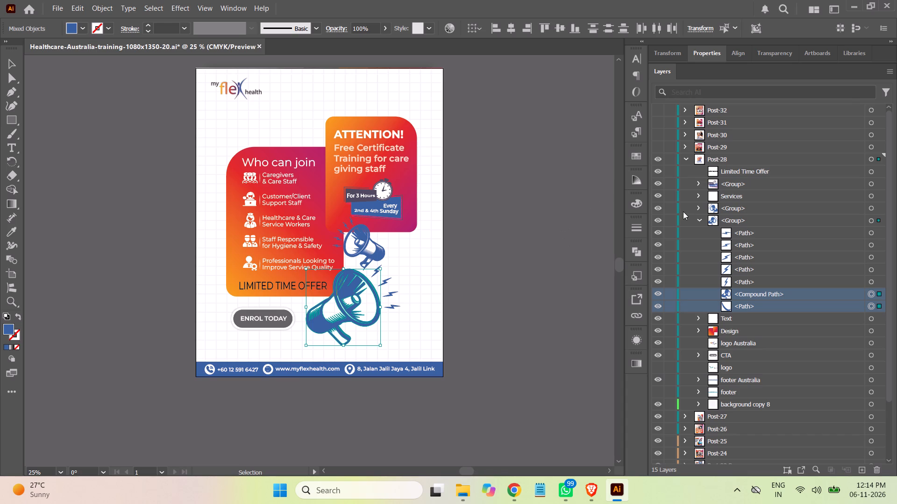
Collapse the megaphone group and the Post-28 layer, deselect the artwork and save the document.
left_click(697, 218)
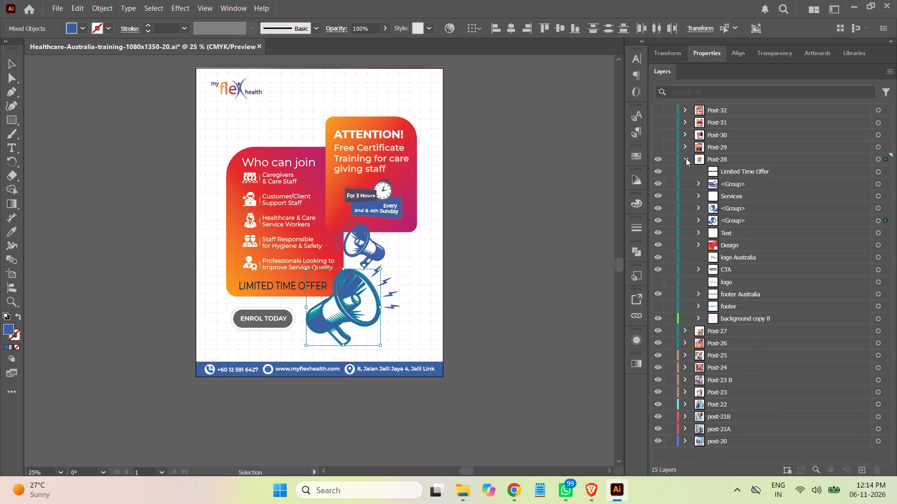
left_click(685, 157)
left_click(547, 259)
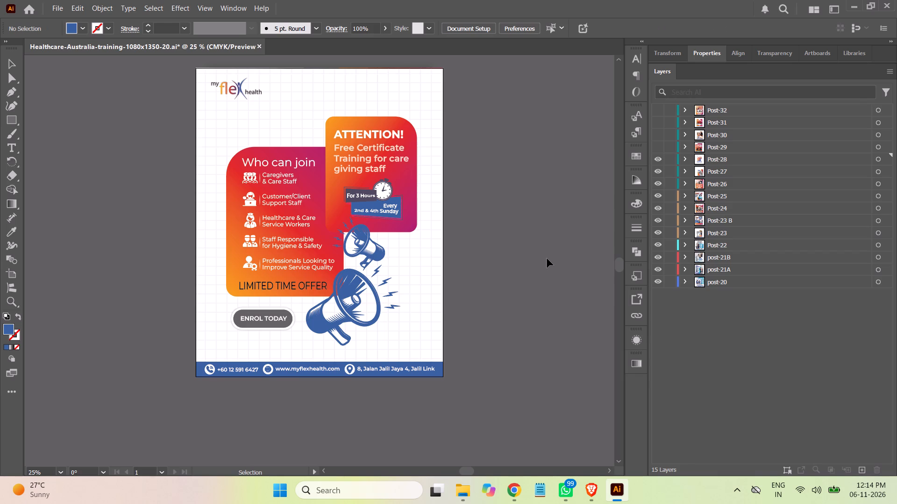
key("ctrl+s")
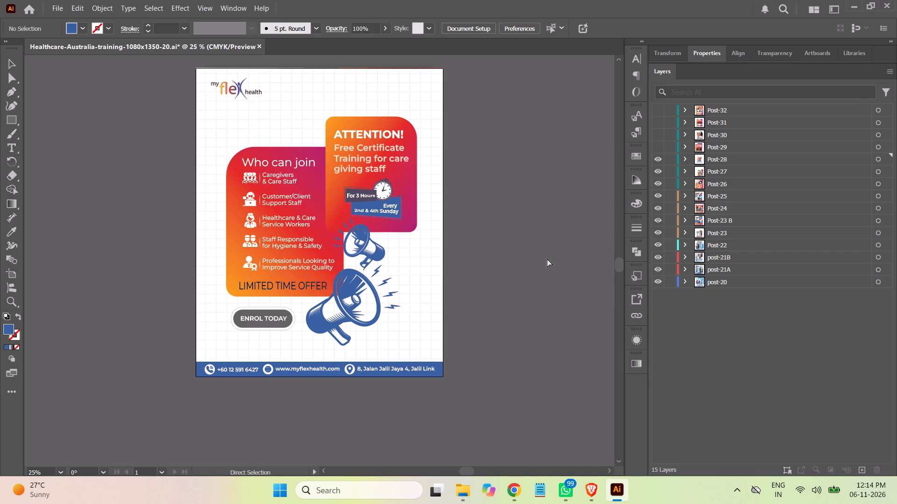
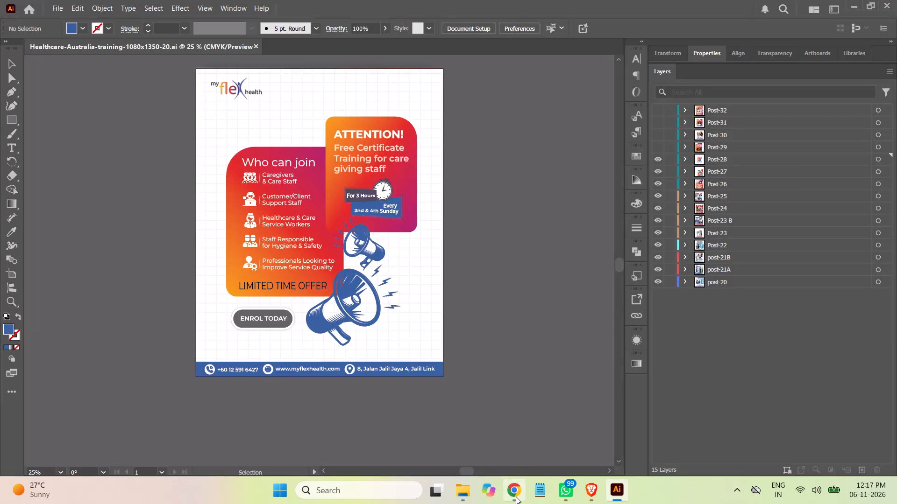
Switch to the Brave browser and close the Beauty music download page.
left_click(516, 496)
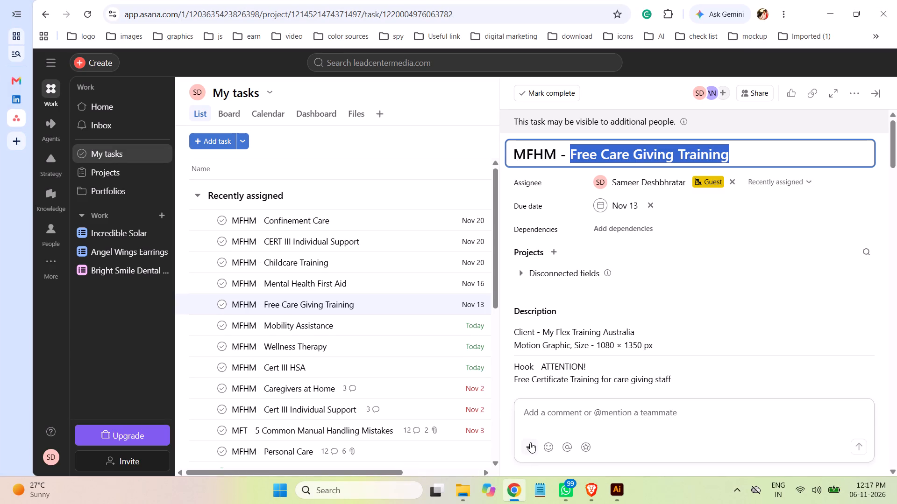
left_click(593, 487)
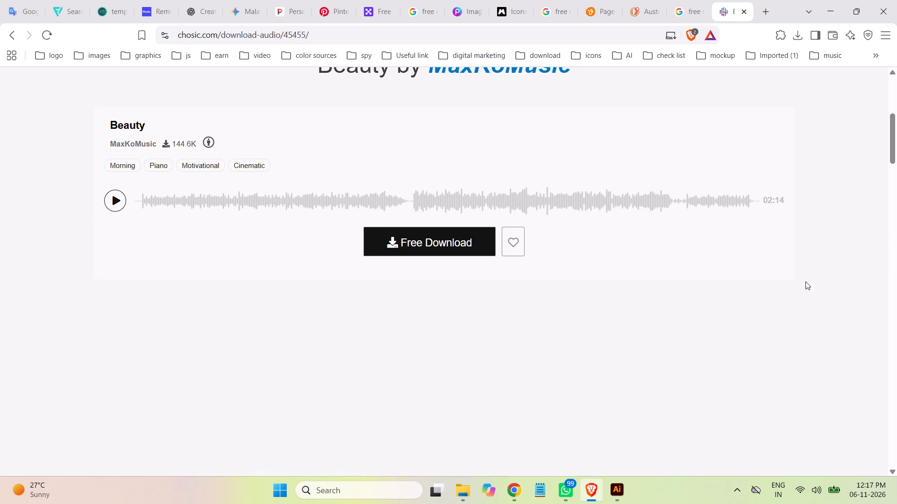
left_click(743, 11)
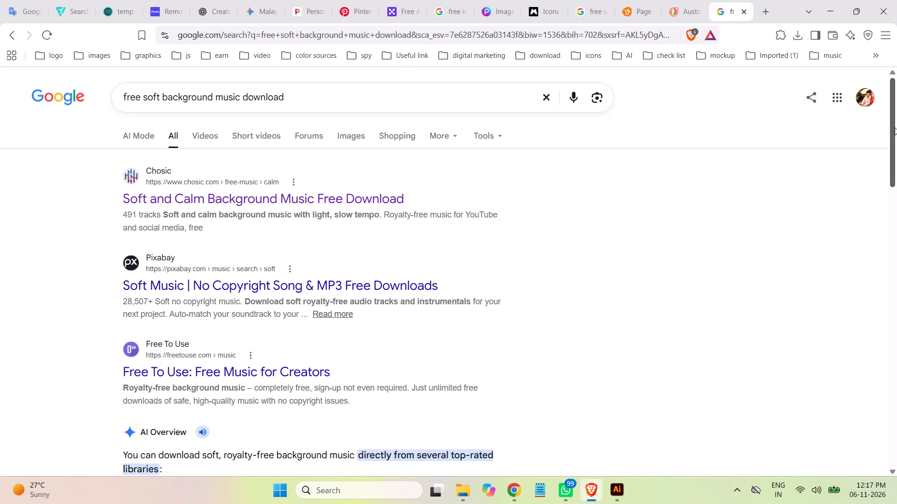
Change the Google query to "free white background video download" and run the search.
left_click_drag(895, 127, 895, 78)
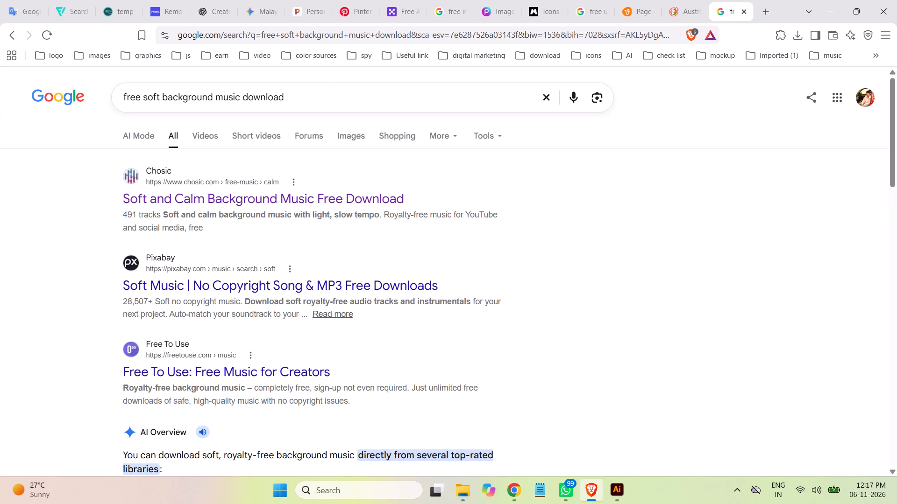
left_click_drag(159, 96, 143, 92)
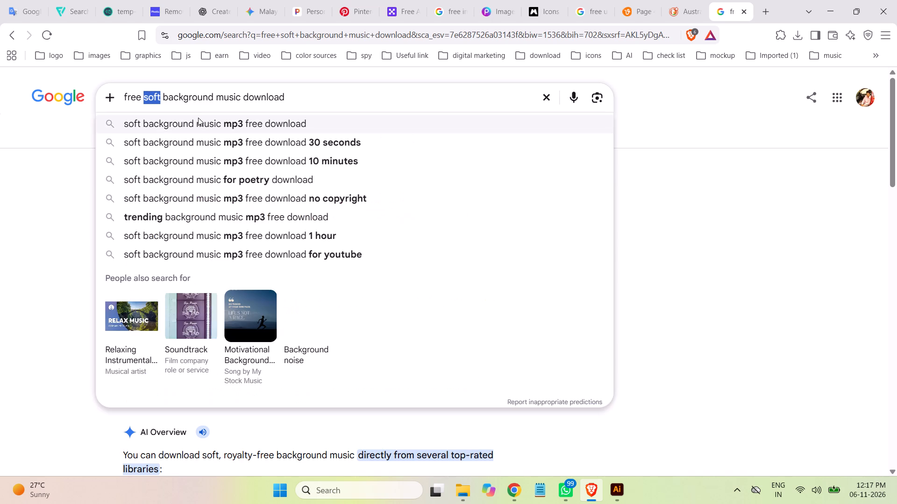
type("white")
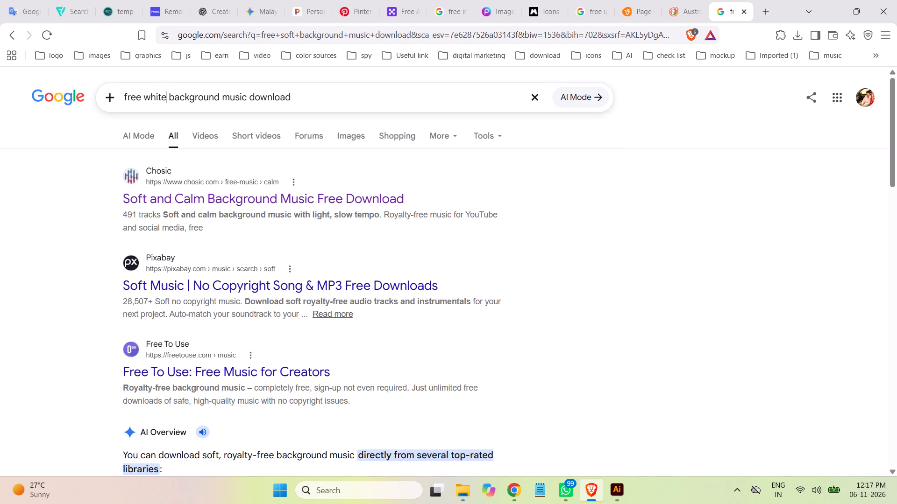
key("space")
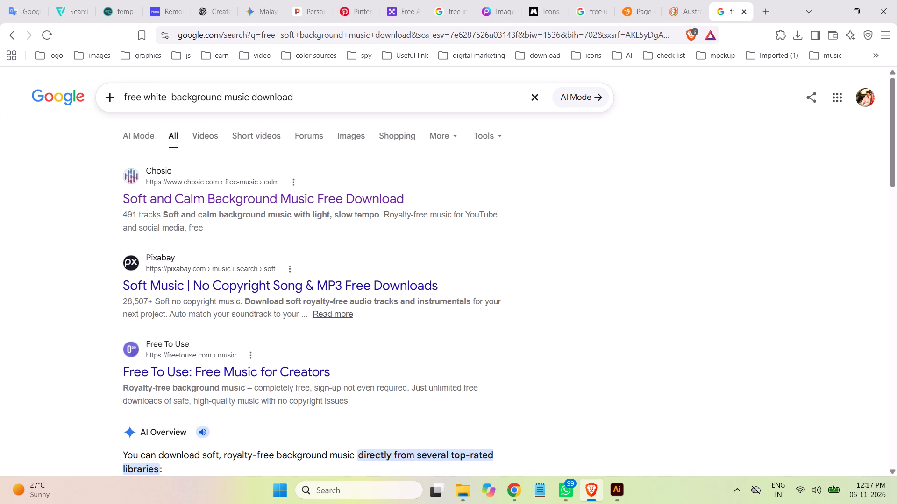
key("BackSpace")
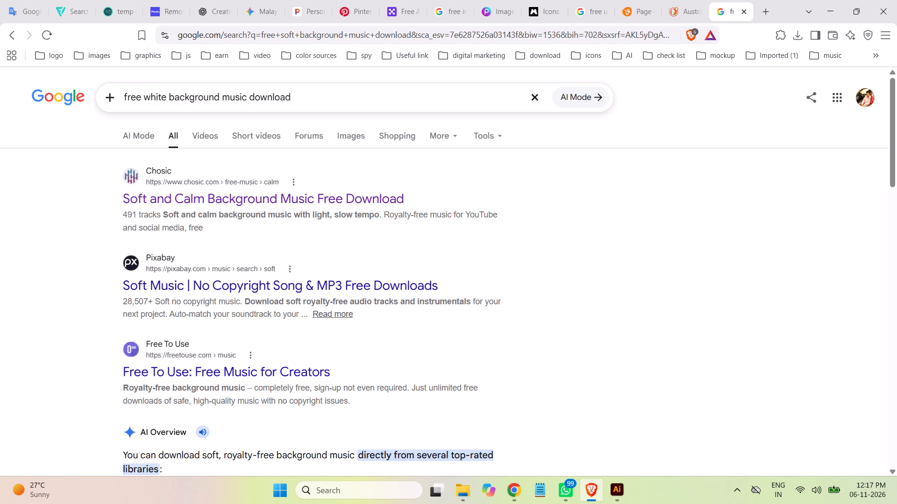
double_click(238, 98)
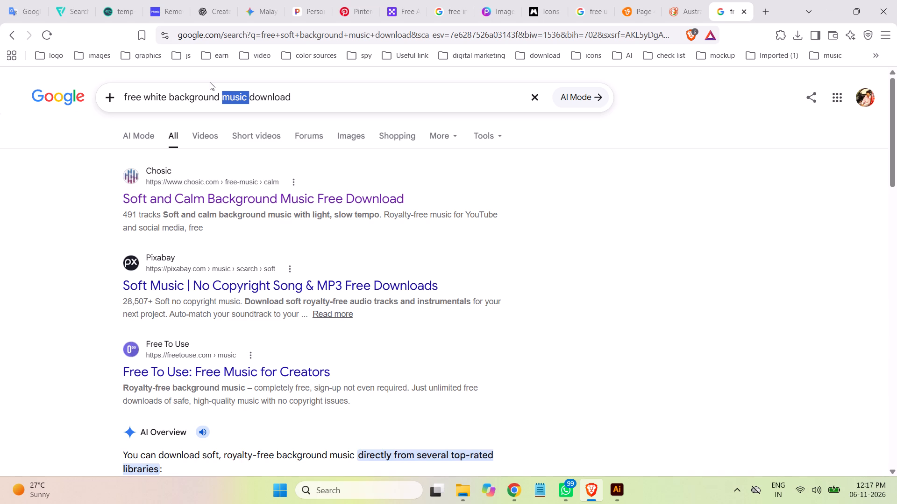
type("video")
key("space")
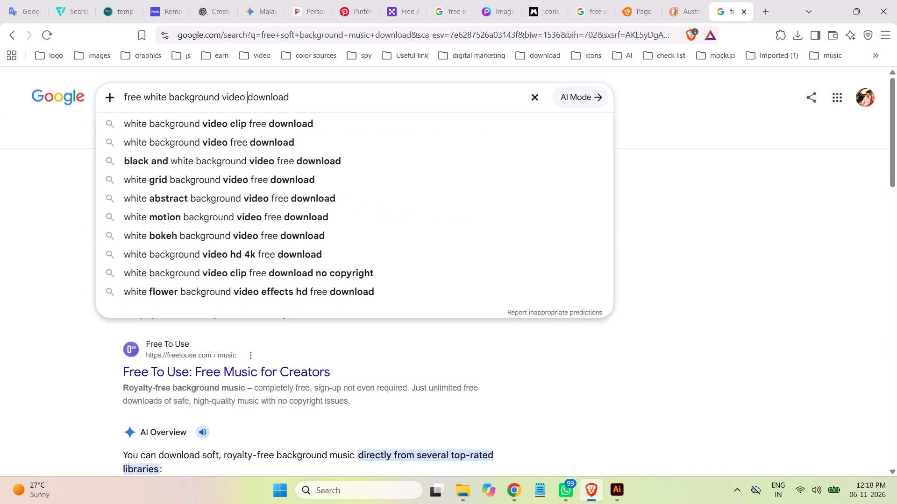
key("Return")
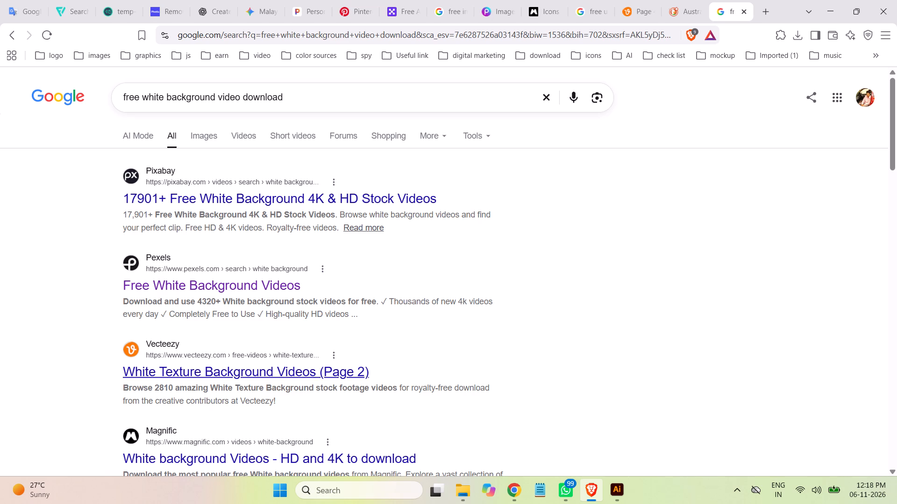
Open the Vecteezy result White Texture Background Videos (Page 2) in a new tab and switch to it.
right_click(253, 376)
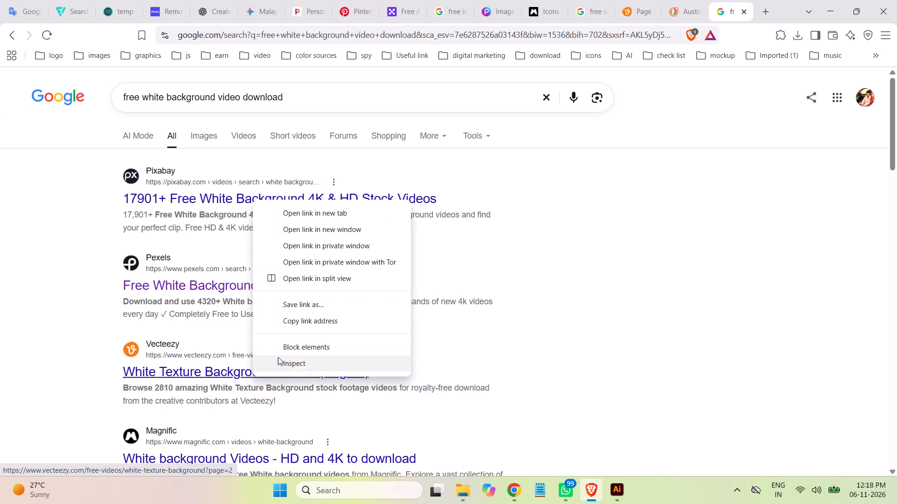
left_click(362, 217)
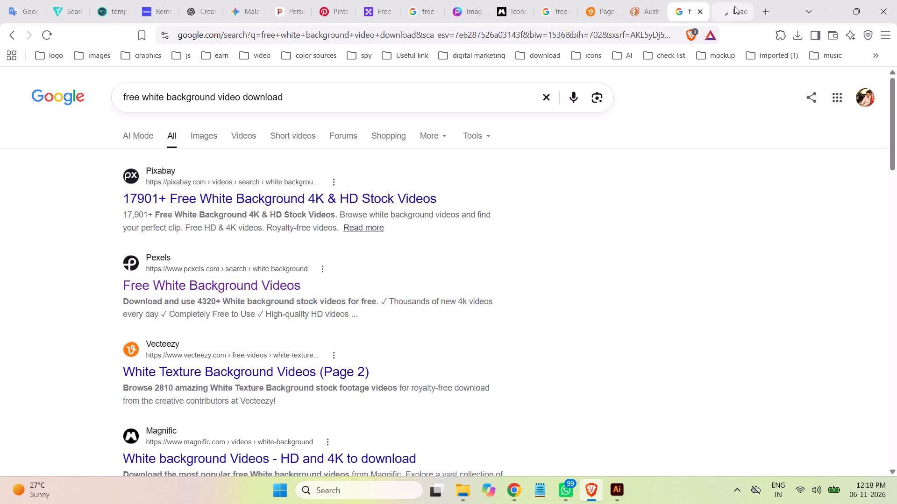
left_click(734, 7)
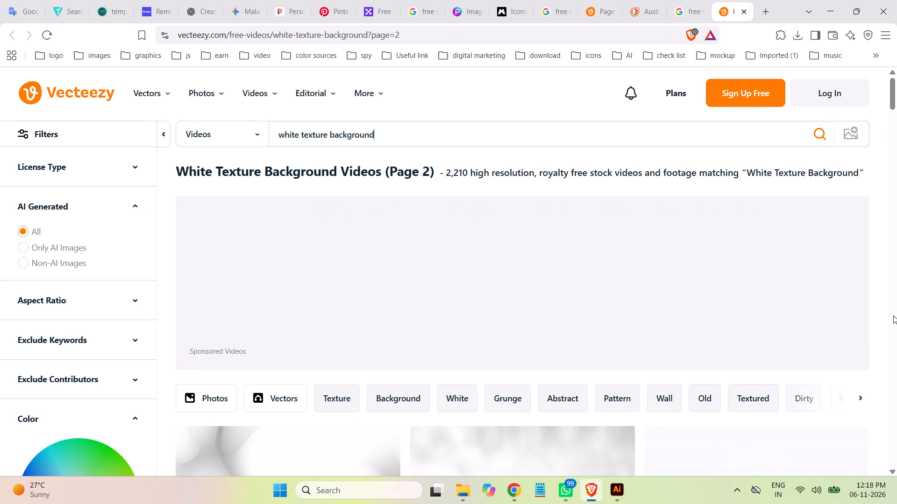
Look through the Vecteezy white texture background videos for a suitable clip, then return to the start of the page.
scroll(884, 314, "down", 4)
scroll(884, 314, "up", 1)
scroll(884, 313, "down", 5)
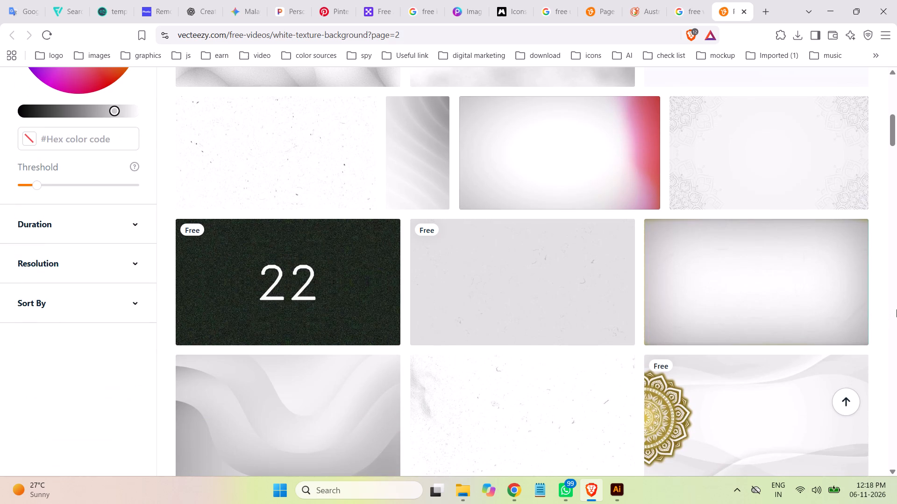
scroll(896, 308, "down", 1)
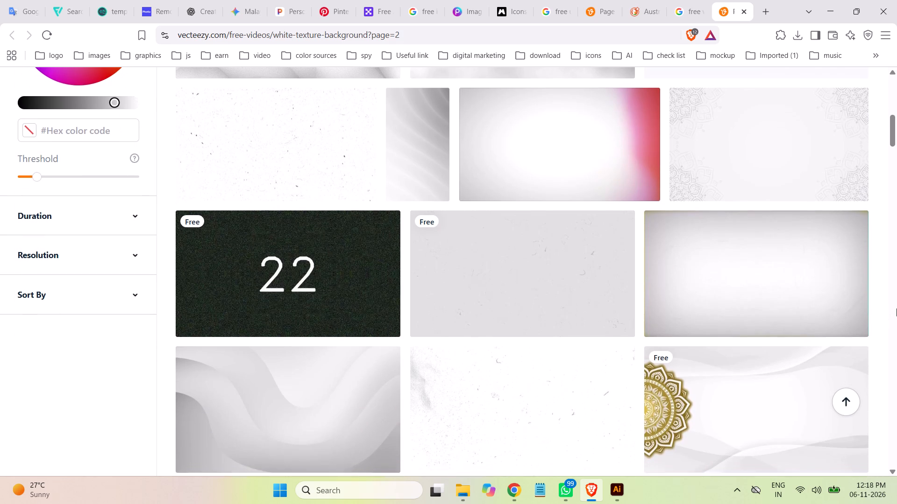
scroll(896, 308, "down", 1)
scroll(896, 308, "up", 1)
scroll(896, 308, "down", 1)
scroll(896, 308, "up", 2)
scroll(896, 308, "down", 1)
scroll(896, 308, "up", 1)
scroll(896, 308, "down", 2)
scroll(896, 308, "up", 1)
scroll(896, 308, "down", 4)
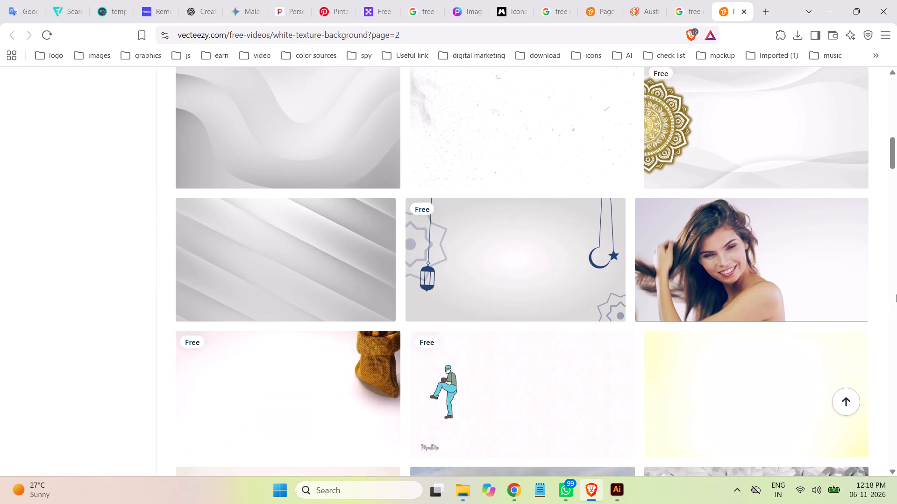
scroll(882, 290, "down", 2)
scroll(882, 290, "up", 2)
scroll(882, 290, "down", 2)
scroll(881, 290, "up", 4)
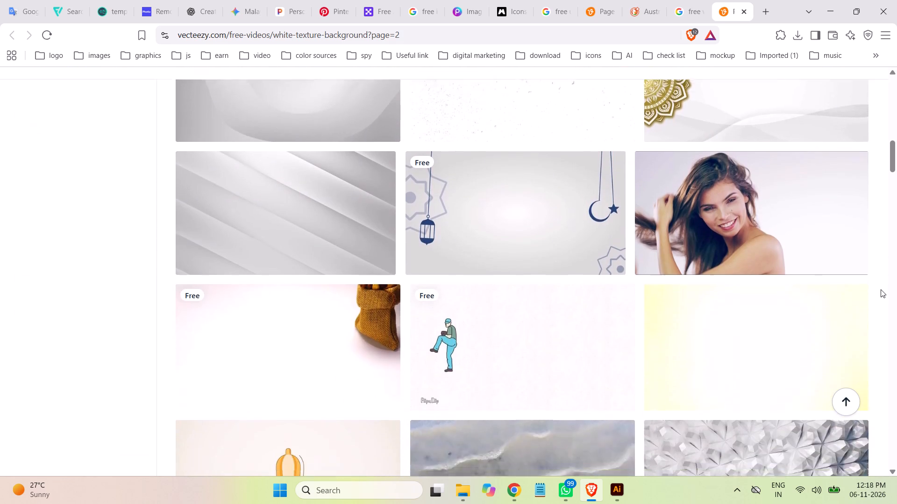
scroll(881, 289, "down", 3)
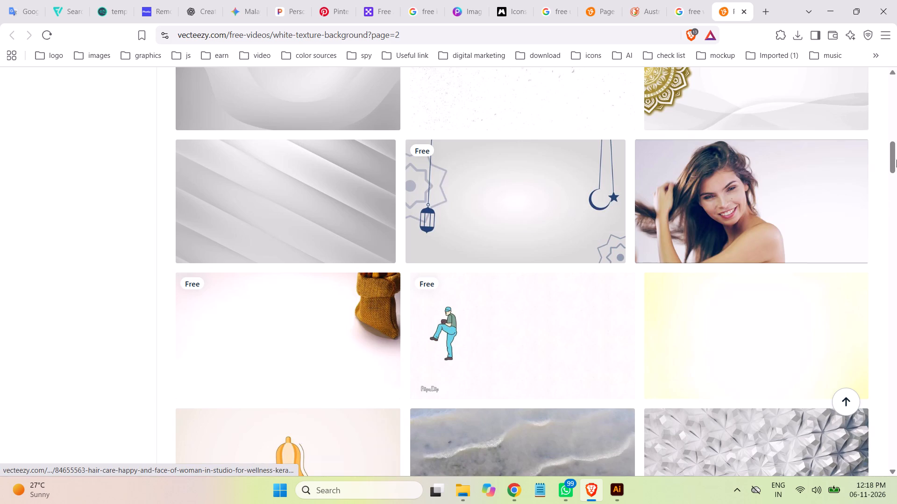
left_click_drag(891, 162, 896, 188)
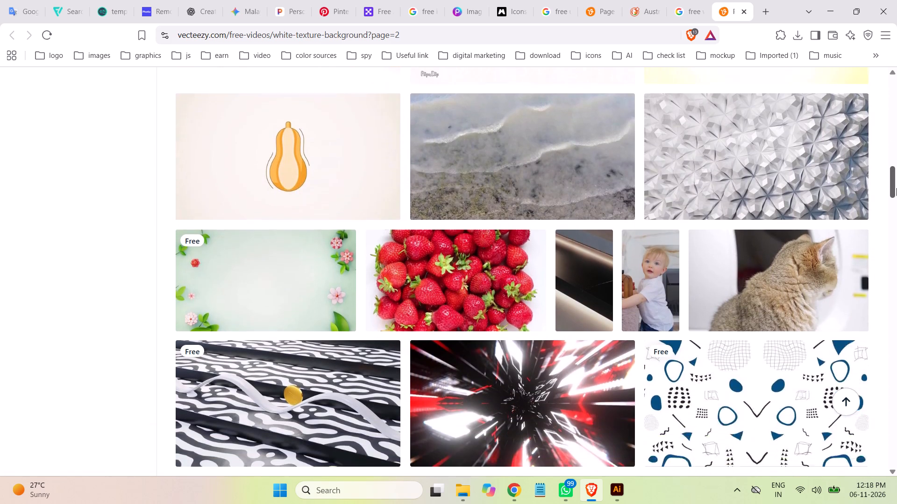
left_click_drag(896, 188, 896, 223)
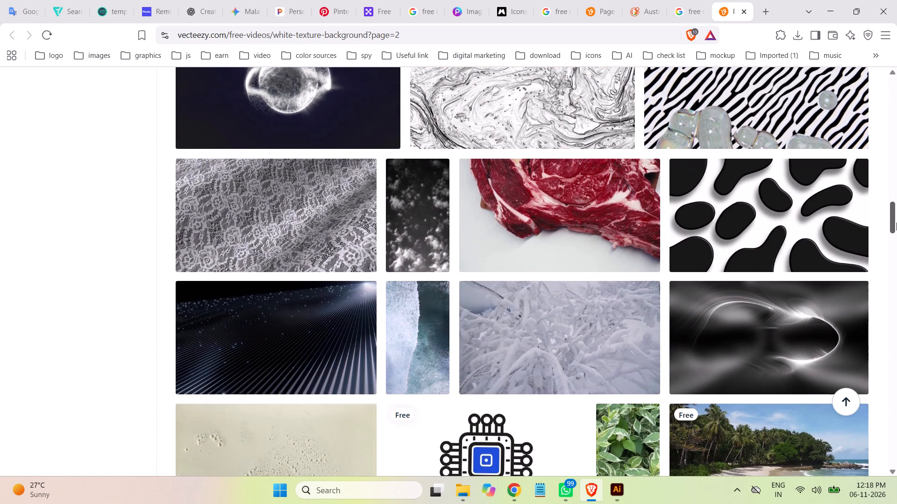
left_click_drag(896, 223, 896, 251)
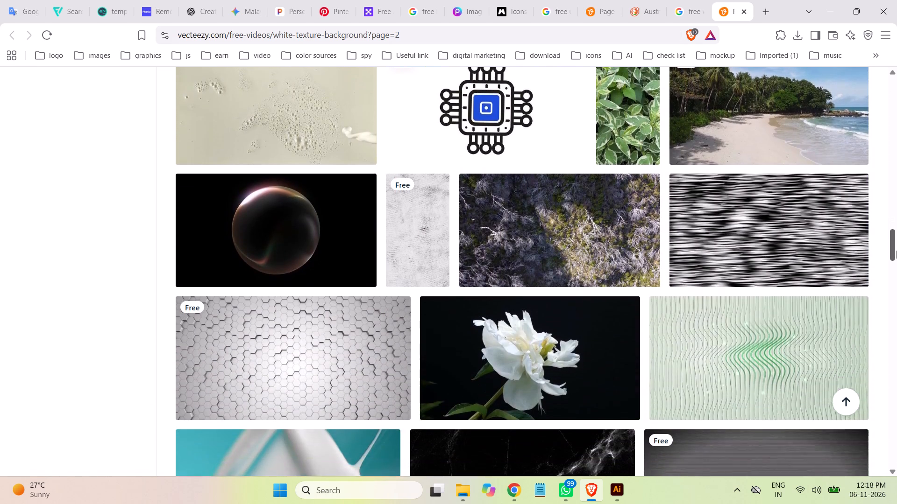
left_click_drag(896, 251, 896, 263)
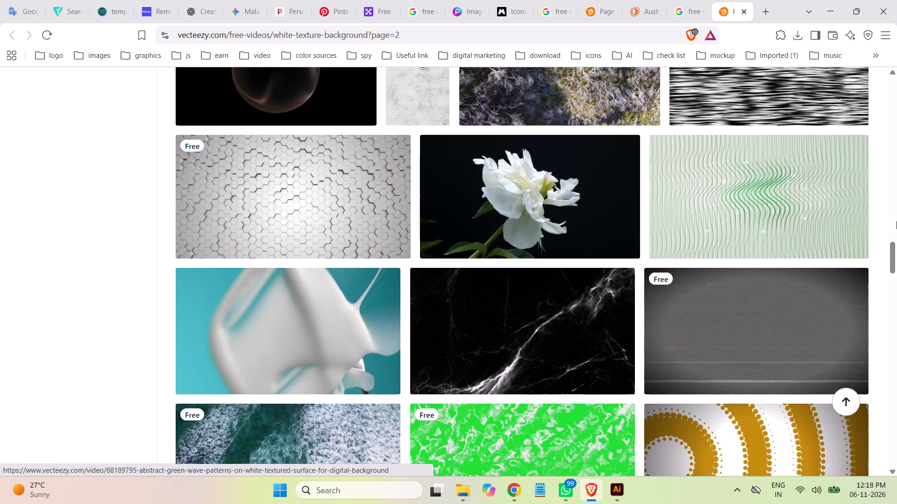
left_click_drag(893, 256, 889, 84)
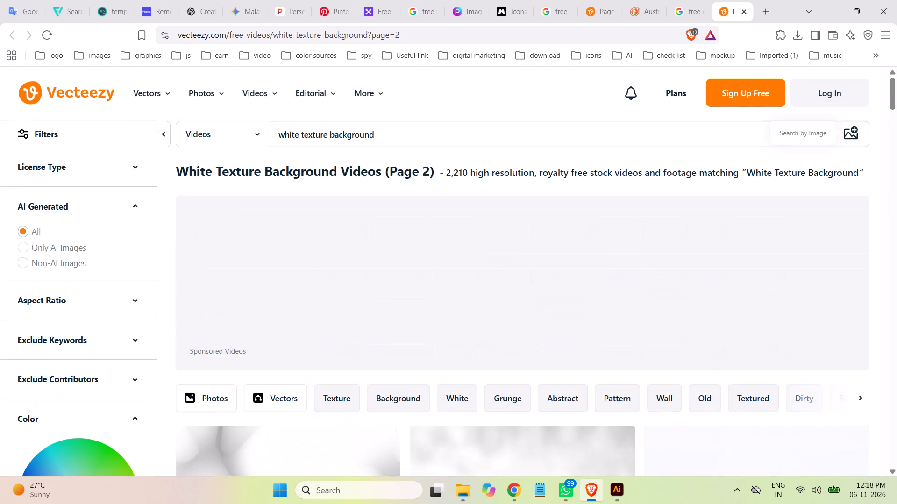
Review the Vecteezy results again, previewing the light wave, stripe and pattern clips, and close the Vecteezy page.
scroll(636, 235, "down", 2)
scroll(692, 228, "up", 1)
scroll(722, 226, "down", 3)
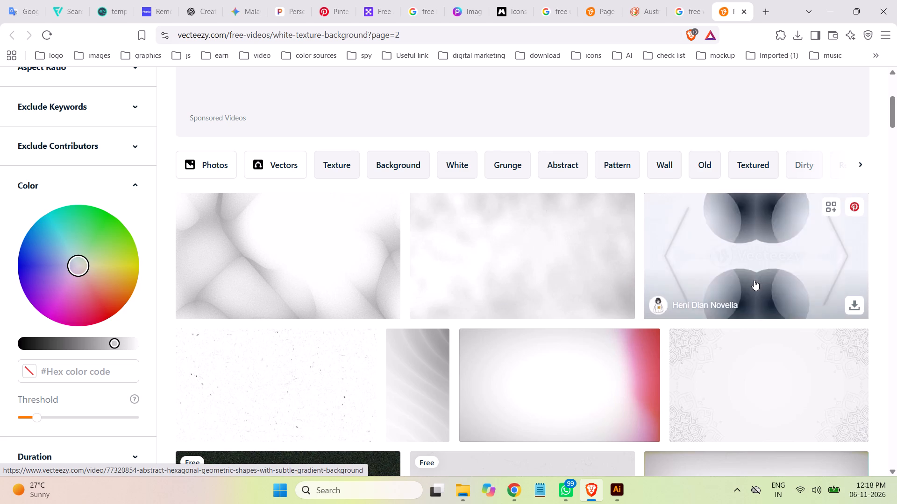
scroll(792, 265, "down", 7)
scroll(792, 265, "up", 1)
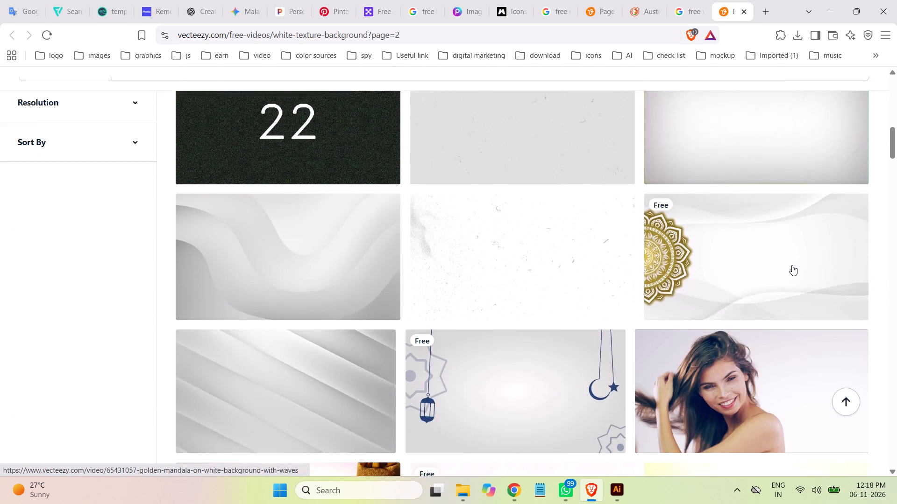
scroll(792, 265, "up", 3)
scroll(792, 265, "down", 2)
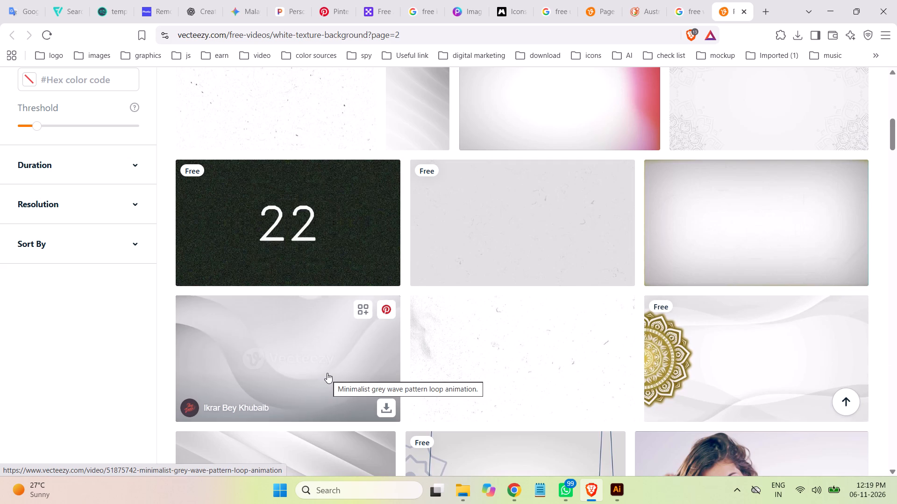
scroll(552, 347, "down", 3)
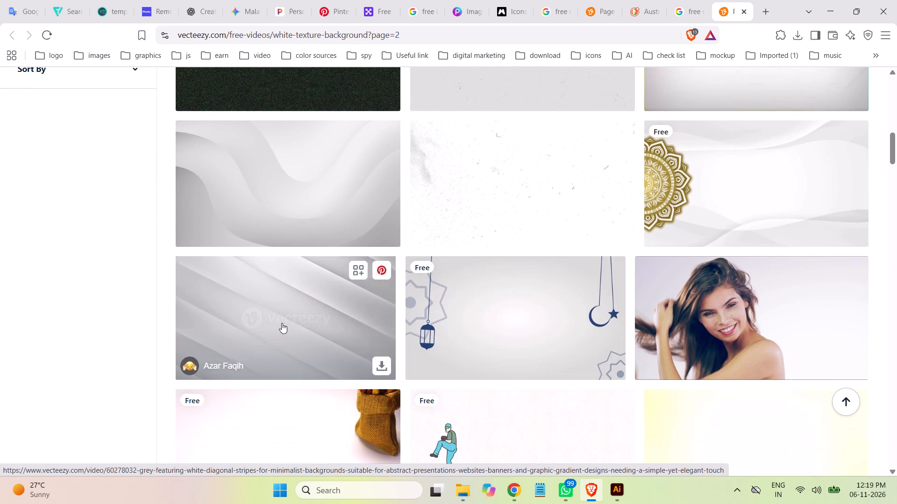
scroll(812, 275, "down", 2)
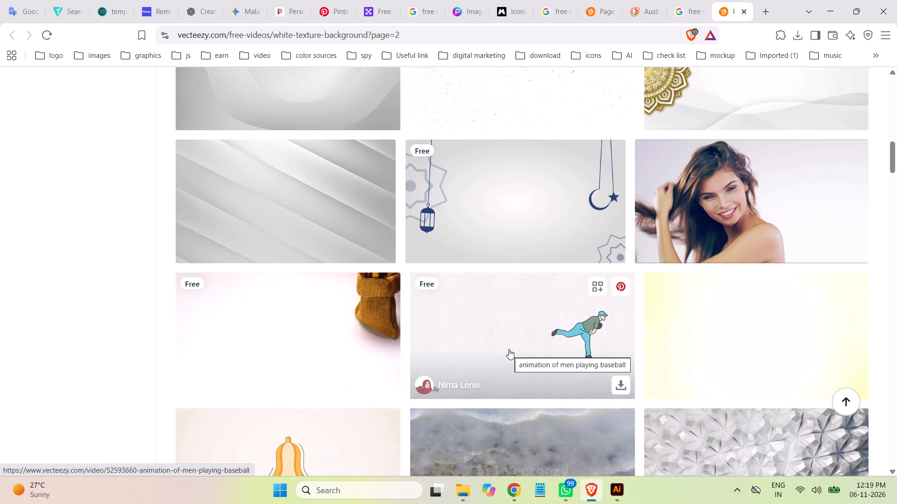
scroll(668, 301, "down", 2)
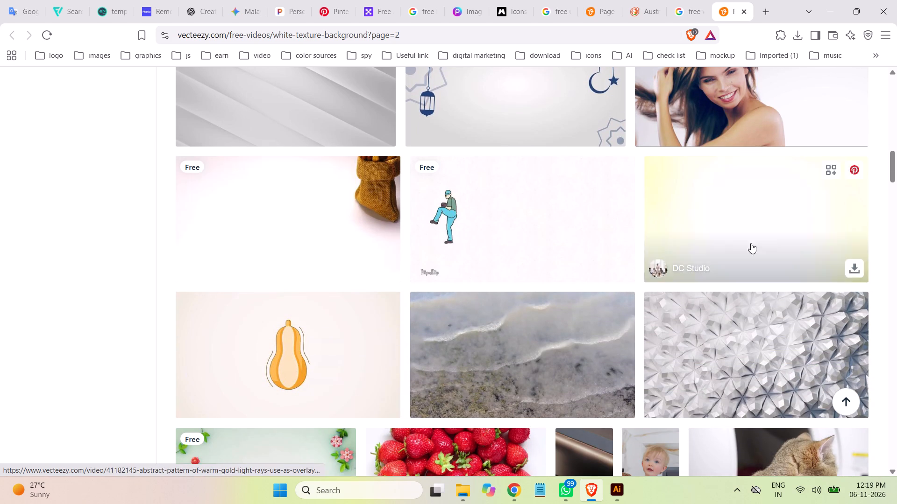
scroll(776, 244, "down", 1)
scroll(776, 244, "up", 4)
scroll(778, 245, "down", 6)
scroll(823, 244, "up", 2)
scroll(823, 244, "down", 4)
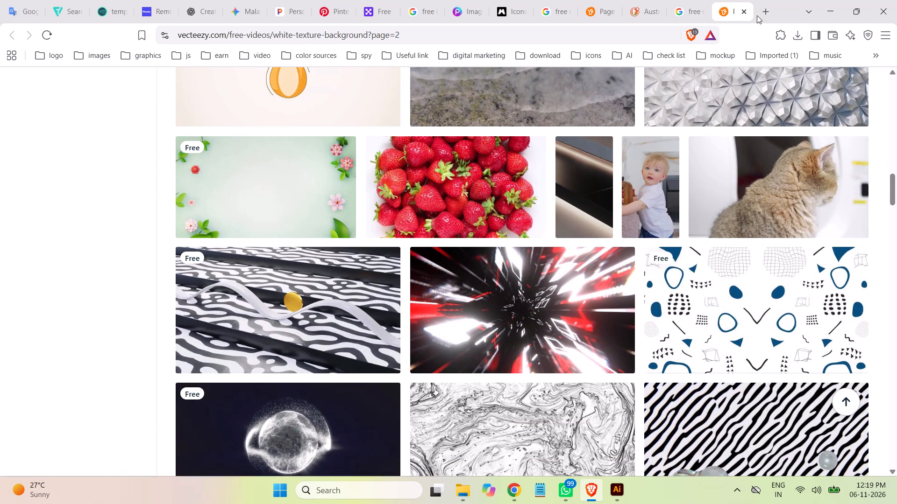
left_click(742, 10)
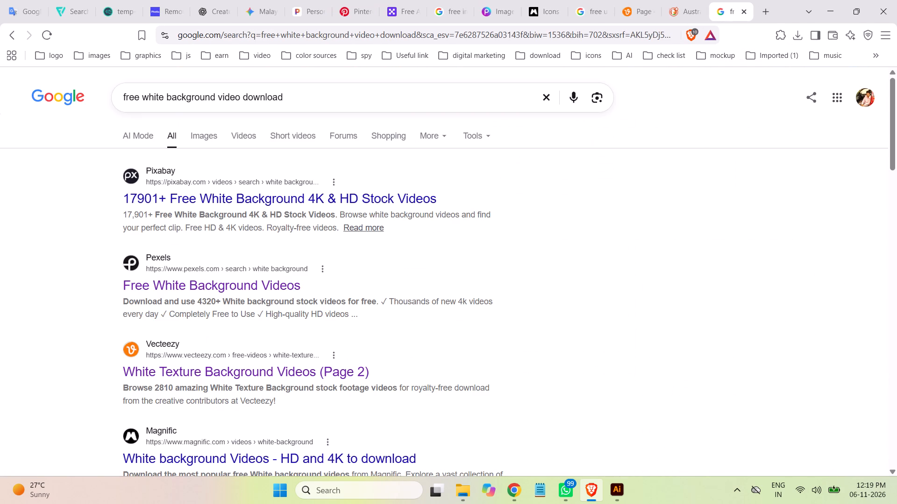
Open Pixabay's Free White Background 4K & HD Stock Videos result in a new tab and switch to it.
right_click(288, 200)
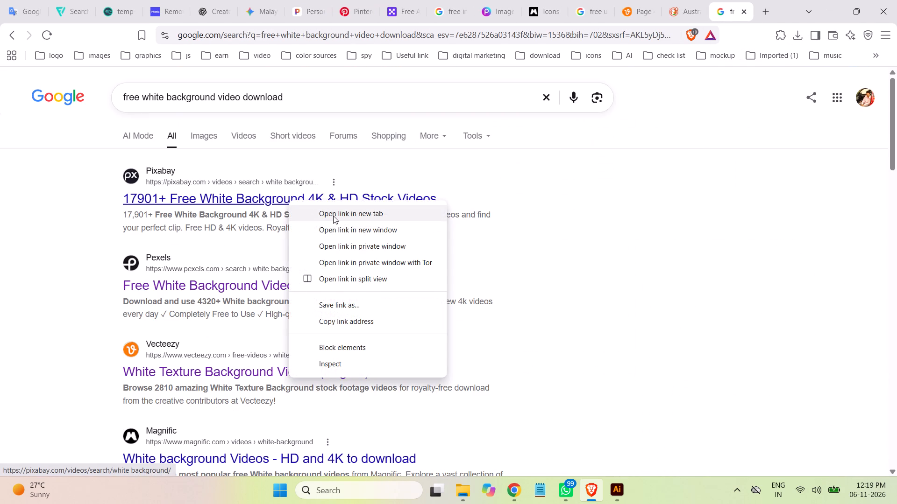
left_click(333, 216)
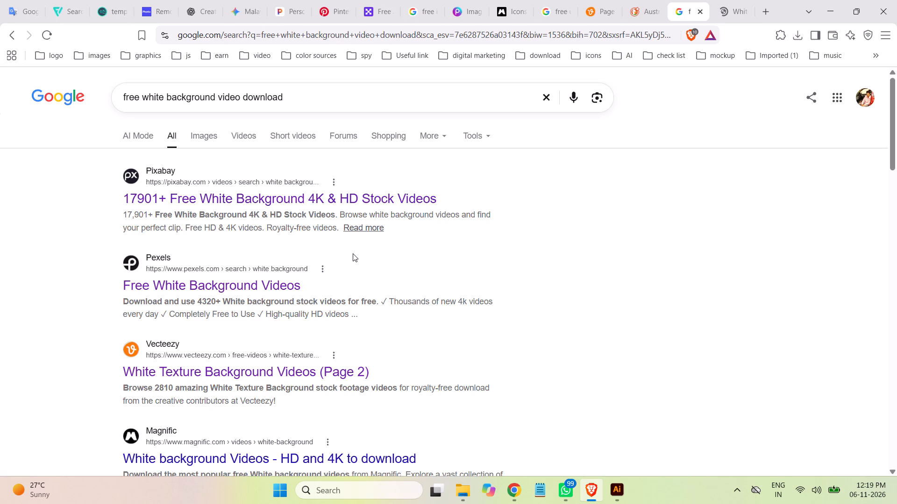
left_click(735, 7)
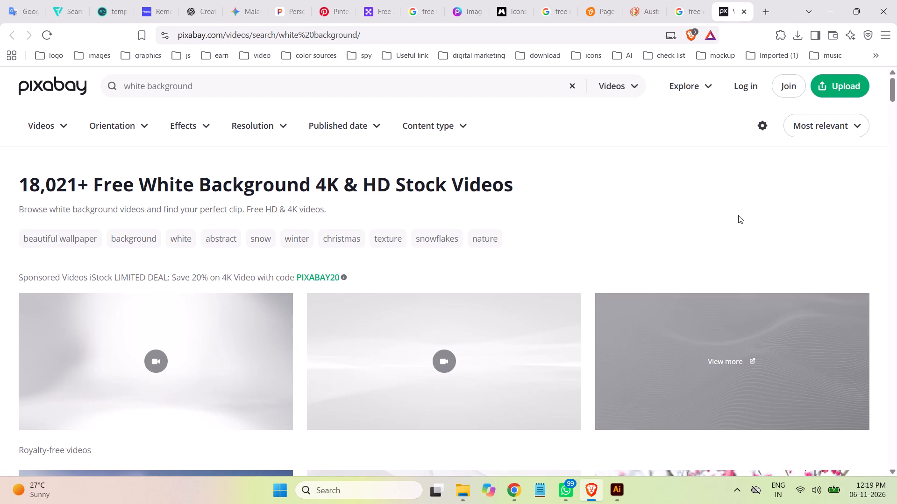
Find the pale white wave pattern video in the Pixabay results, open it in a new tab and switch to it.
scroll(896, 265, "down", 5)
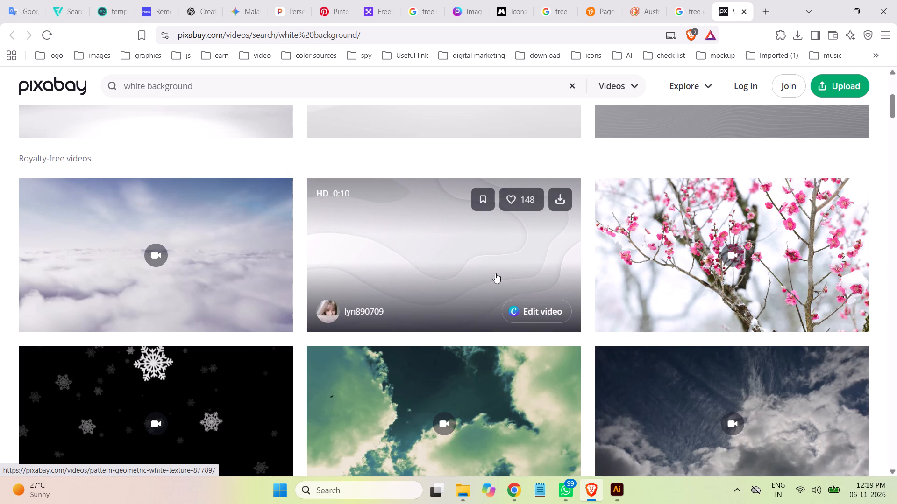
scroll(495, 273, "down", 4)
scroll(495, 271, "up", 1)
scroll(495, 271, "down", 1)
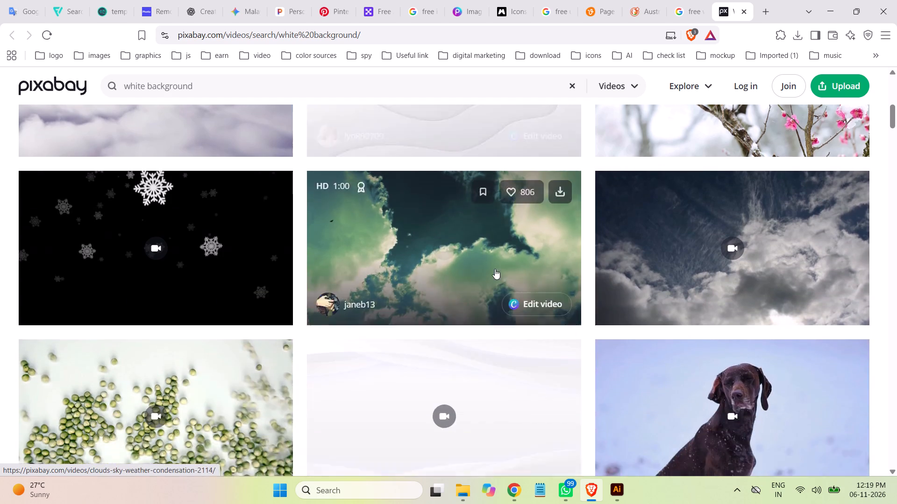
scroll(495, 269, "down", 1)
scroll(739, 259, "up", 1)
scroll(834, 259, "down", 2)
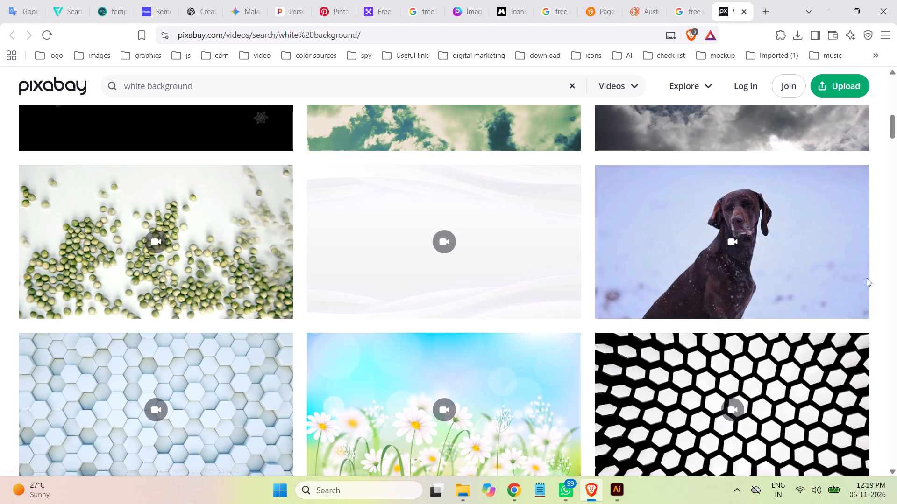
right_click(387, 251)
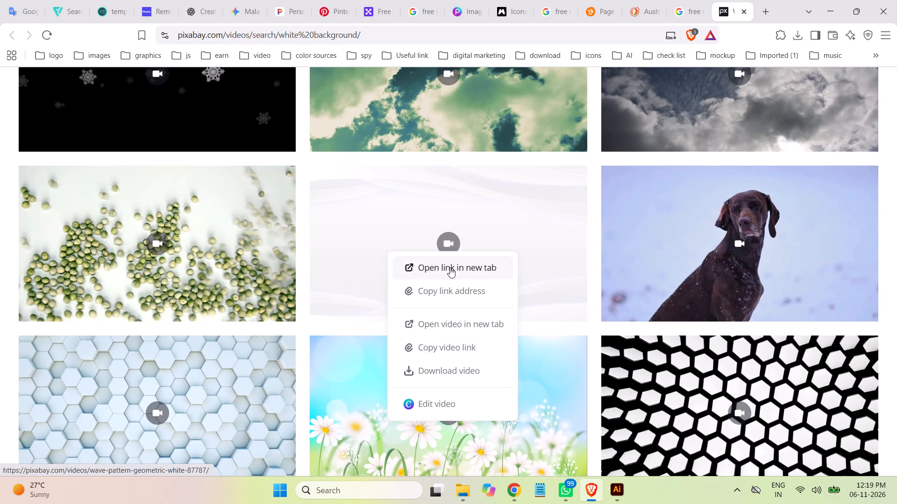
left_click(451, 267)
left_click(728, 8)
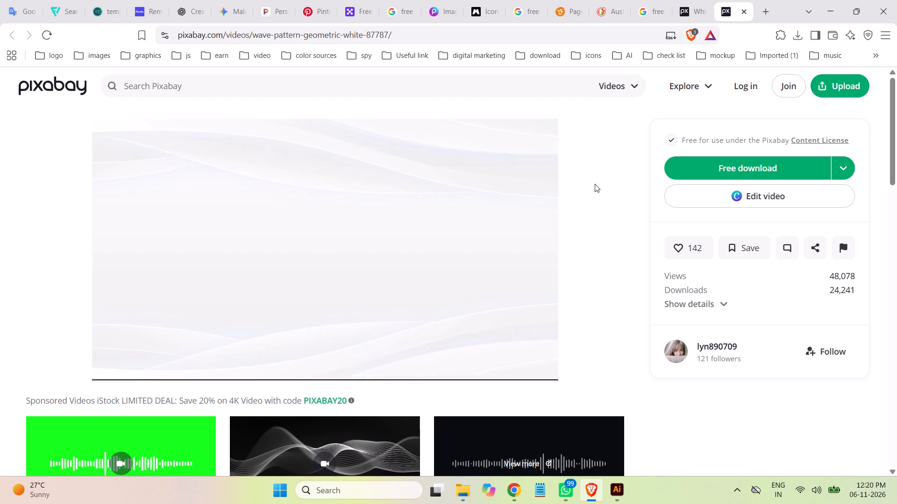
Download the free white wave pattern video and dismiss the thank-you message.
left_click(762, 167)
scroll(520, 243, "up", 1)
scroll(526, 242, "down", 3)
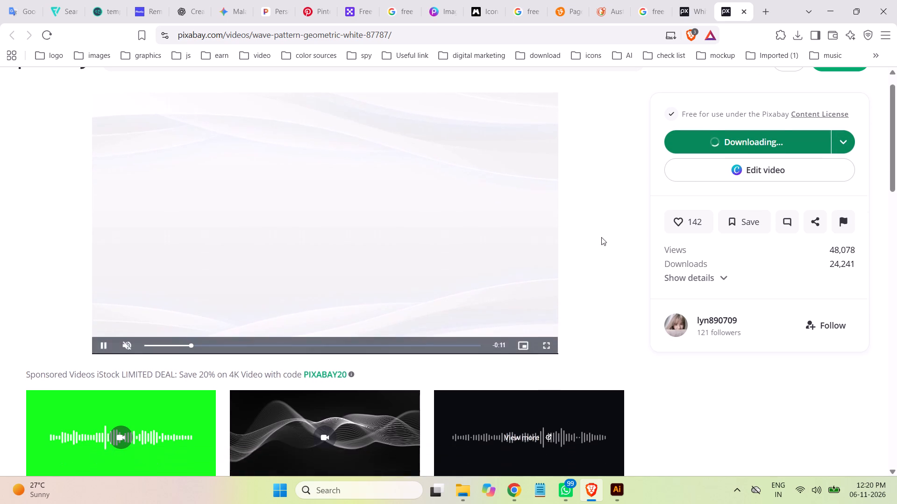
scroll(601, 237, "down", 3)
scroll(556, 235, "down", 4)
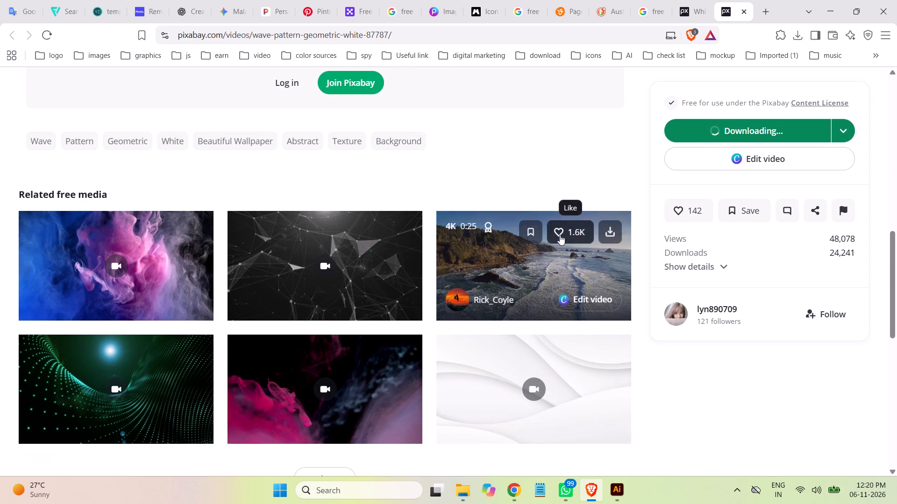
scroll(560, 235, "down", 2)
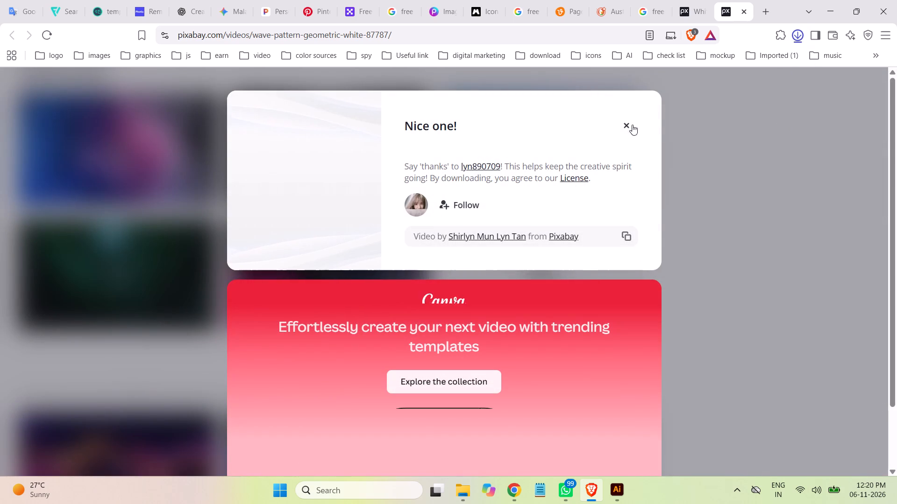
left_click(626, 123)
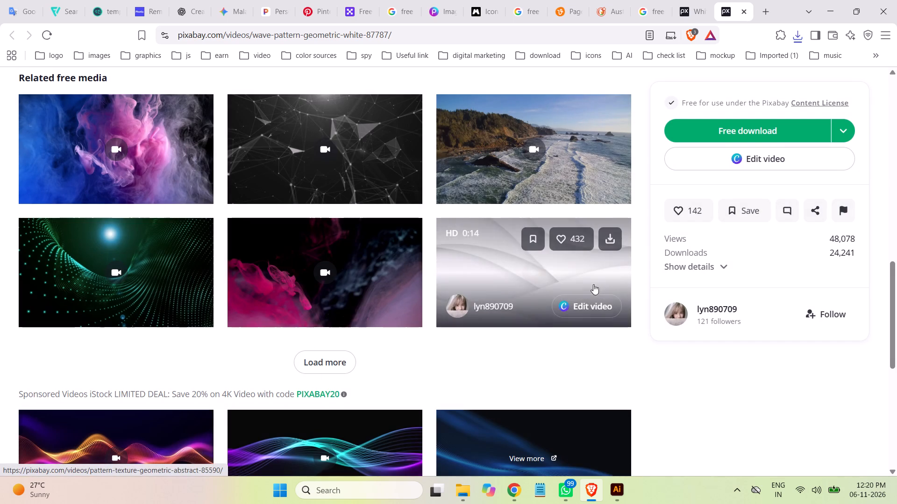
Open the white video with layered shadowed curves from the wave video's related free media.
scroll(593, 284, "down", 1)
scroll(593, 284, "up", 1)
scroll(593, 284, "down", 2)
scroll(594, 283, "up", 2)
scroll(595, 282, "down", 1)
scroll(600, 280, "up", 1)
scroll(600, 280, "down", 1)
scroll(600, 280, "up", 1)
scroll(600, 280, "down", 2)
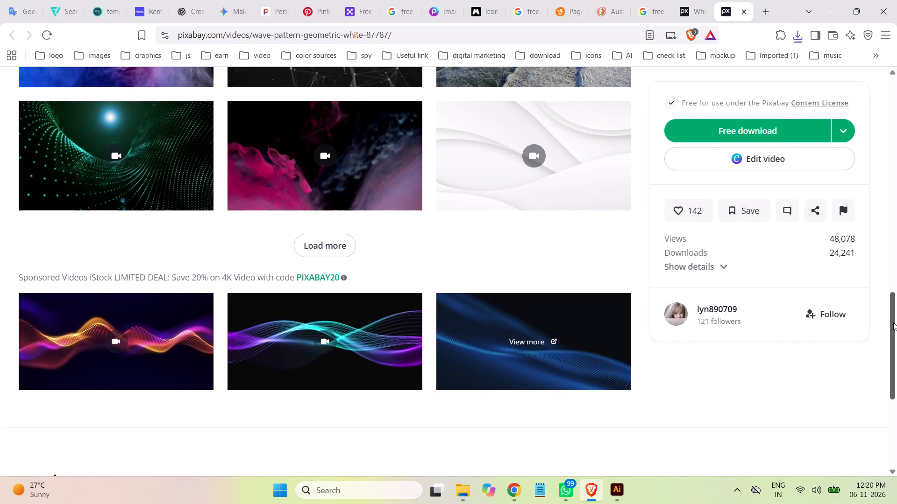
left_click_drag(893, 322, 896, 279)
left_click(484, 310)
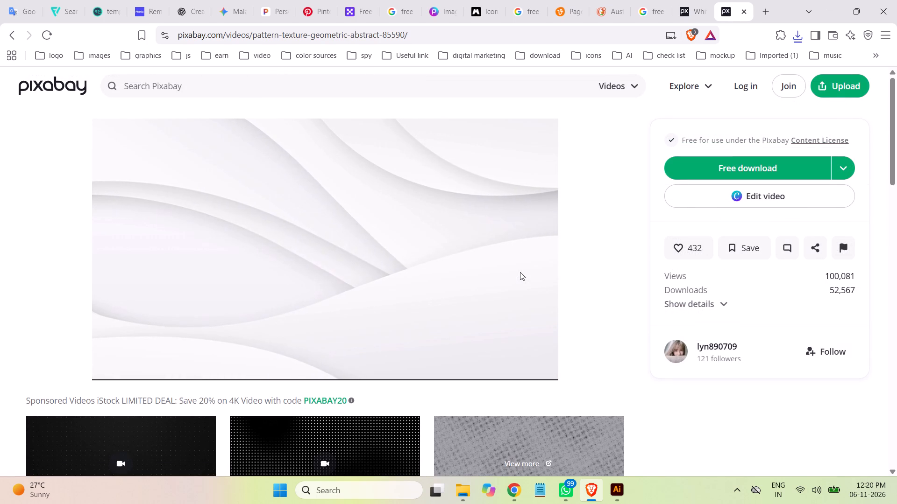
Download the free white layered-curves video, dismiss the thank-you message and close its page.
left_click(750, 168)
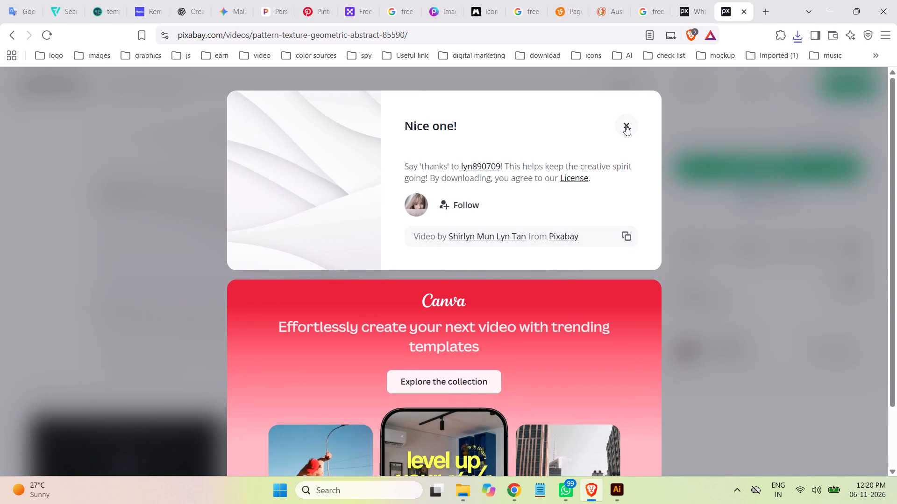
left_click(626, 125)
left_click(740, 15)
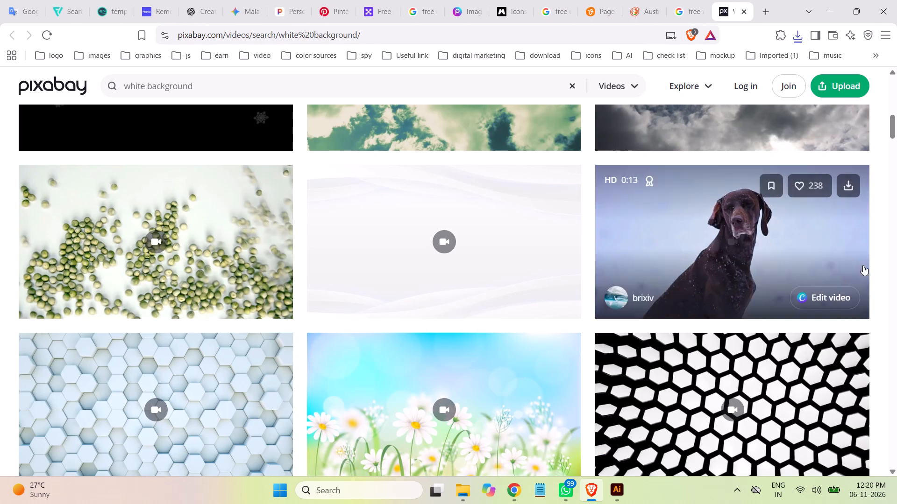
Look through the remaining Pixabay white background results for other suitable background clips.
scroll(896, 261, "down", 3)
scroll(876, 256, "up", 1)
scroll(873, 255, "down", 5)
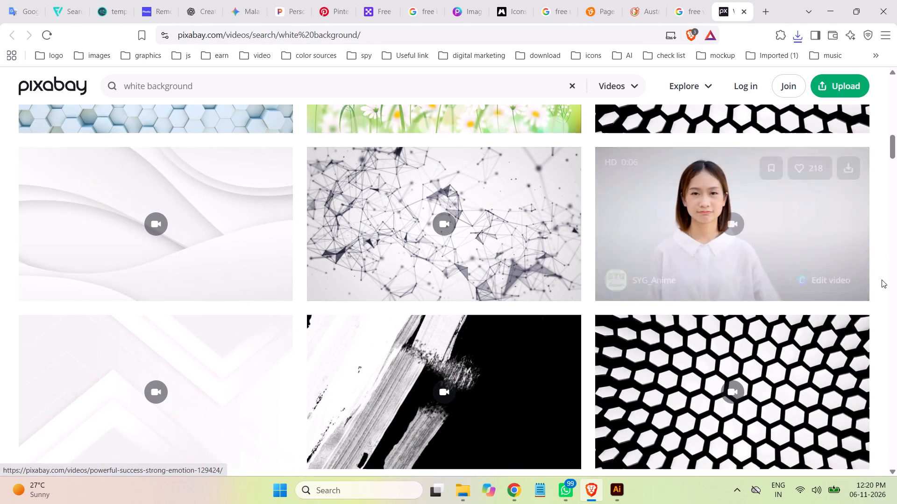
scroll(882, 280, "down", 1)
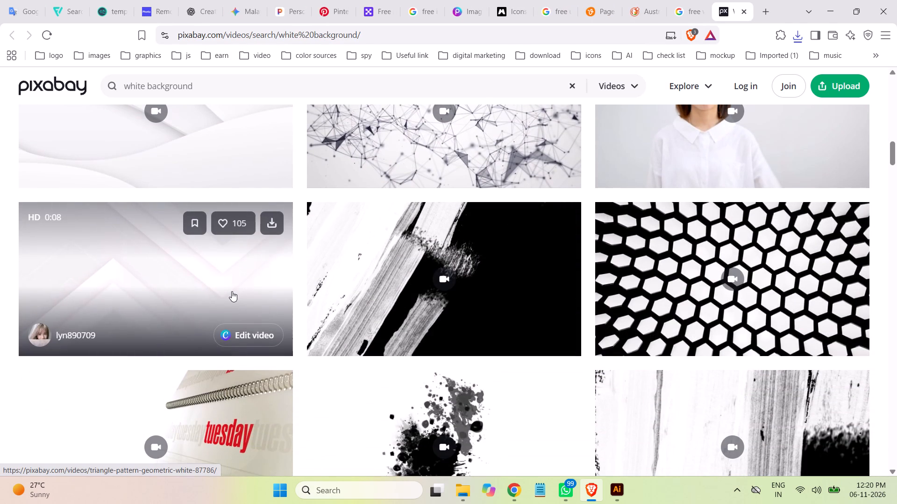
scroll(896, 268, "down", 4)
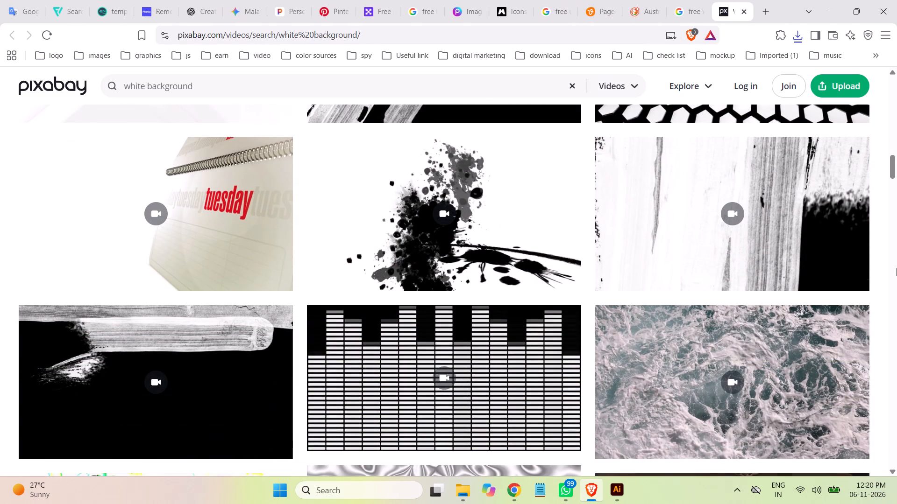
scroll(896, 268, "down", 1)
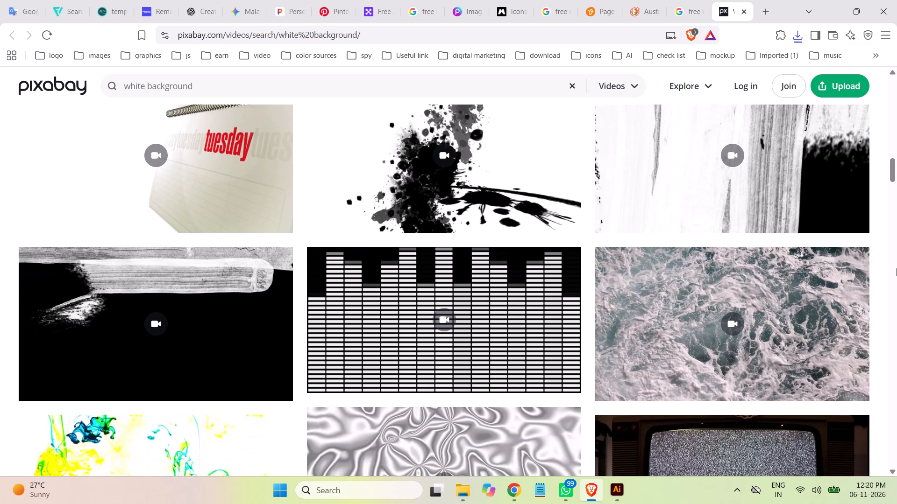
scroll(896, 268, "down", 7)
scroll(896, 267, "up", 2)
scroll(892, 266, "down", 2)
scroll(892, 266, "up", 1)
scroll(892, 266, "down", 3)
scroll(892, 266, "up", 4)
scroll(892, 266, "down", 2)
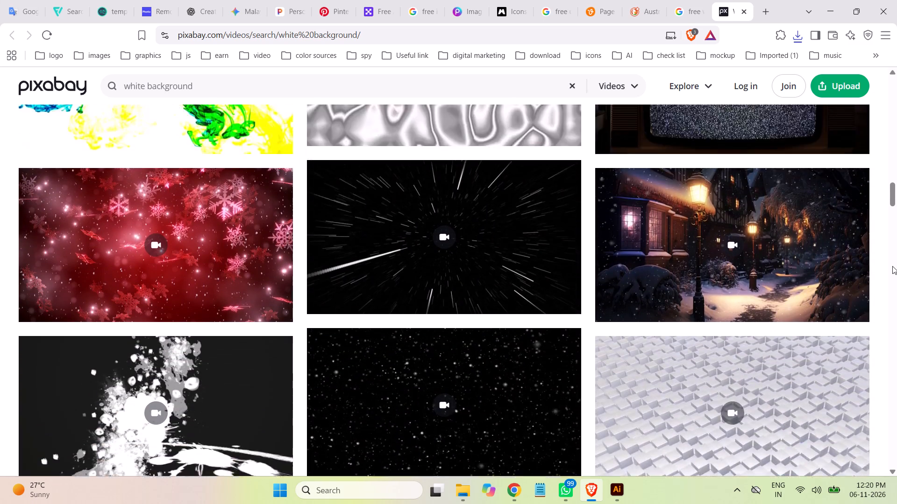
scroll(892, 266, "down", 5)
scroll(892, 266, "up", 1)
scroll(892, 266, "down", 10)
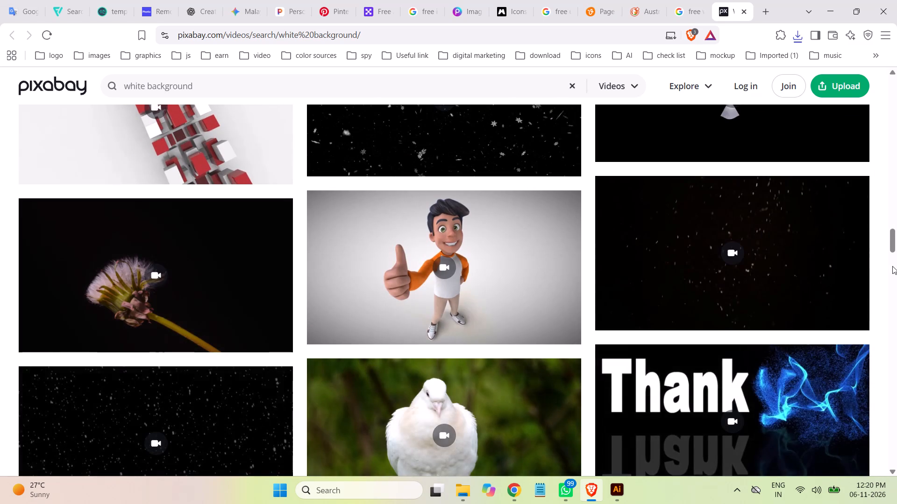
scroll(892, 266, "down", 6)
scroll(892, 266, "up", 2)
scroll(892, 266, "down", 2)
scroll(892, 266, "up", 1)
scroll(892, 266, "down", 1)
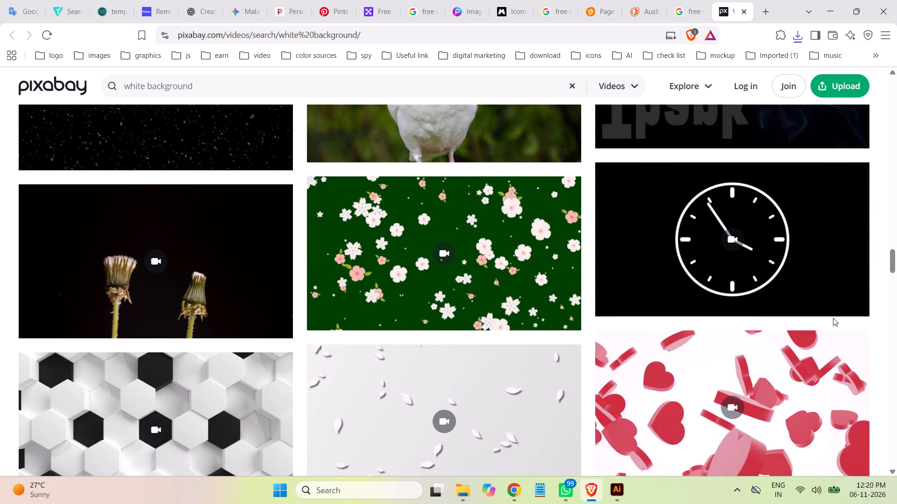
scroll(833, 318, "down", 1)
scroll(835, 317, "up", 1)
scroll(842, 317, "down", 3)
scroll(845, 317, "up", 5)
scroll(845, 317, "down", 2)
Move the two downloaded MP4 background videos from Downloads to the Video Template folder in File Explorer, and select 85590-590014592.mp4.
left_click(466, 491)
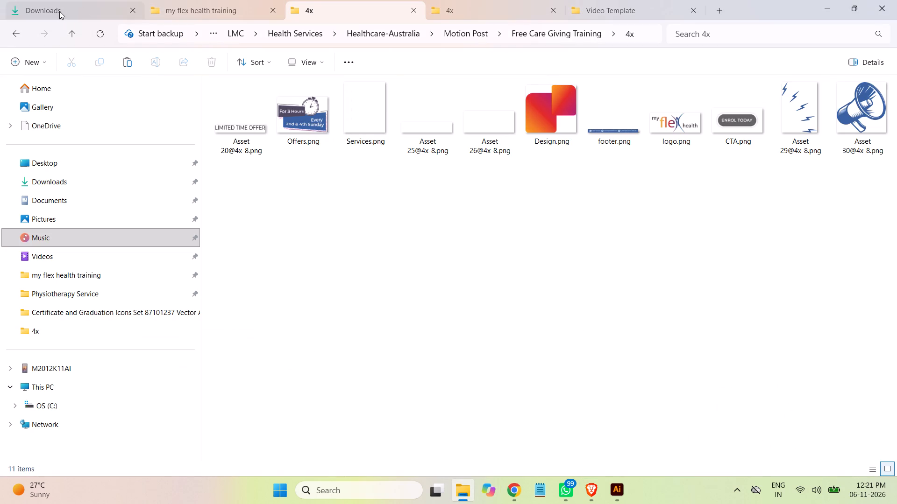
left_click(73, 8)
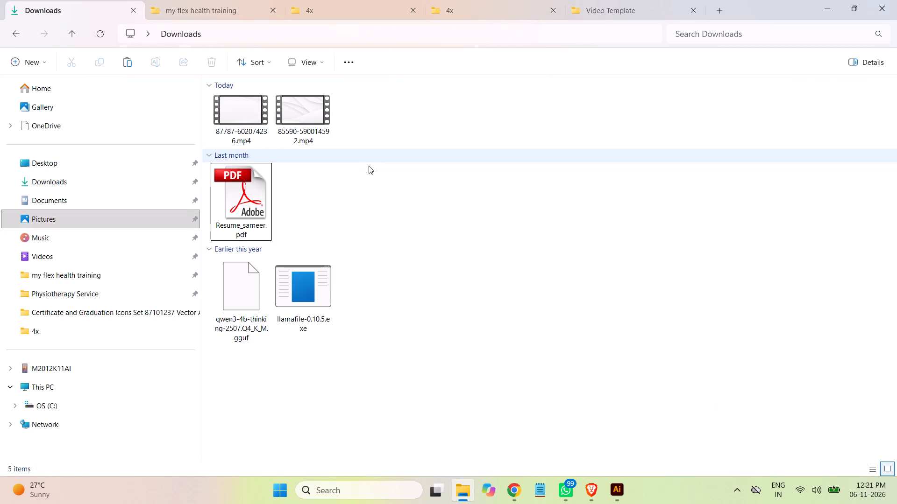
left_click_drag(365, 135, 239, 121)
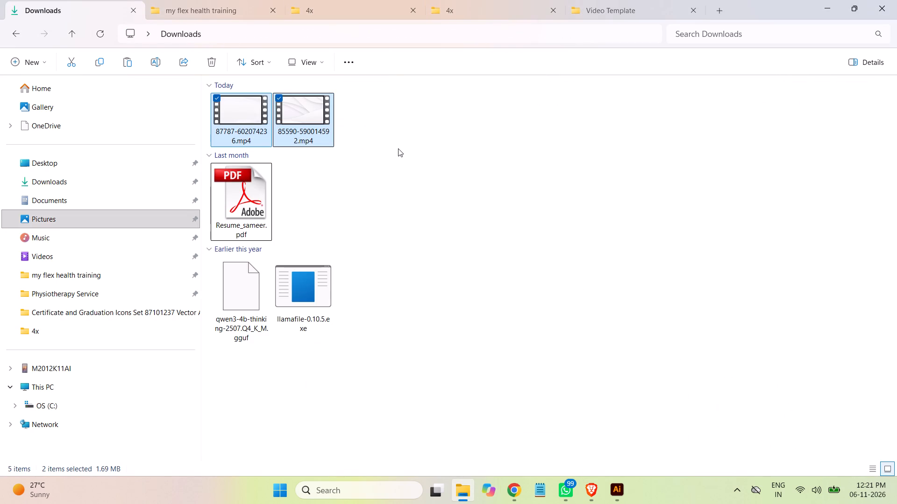
key("ctrl+x")
left_click(654, 6)
left_click(695, 343)
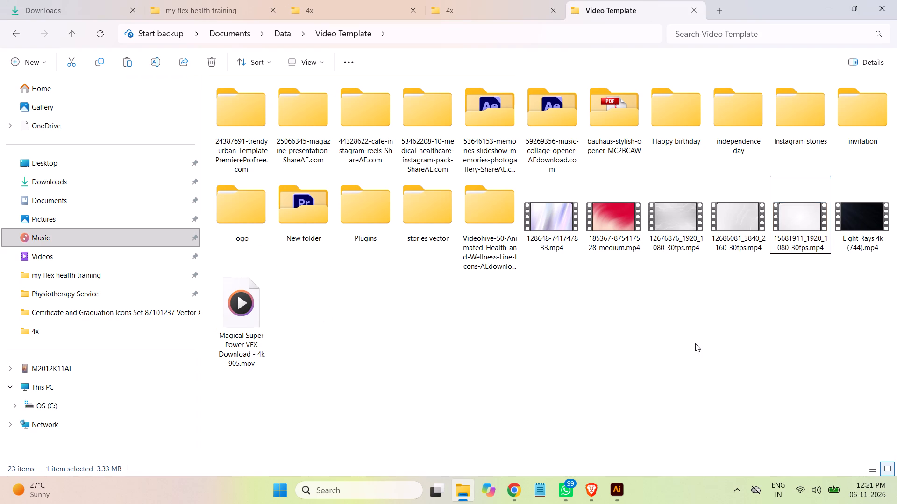
key("ctrl+v")
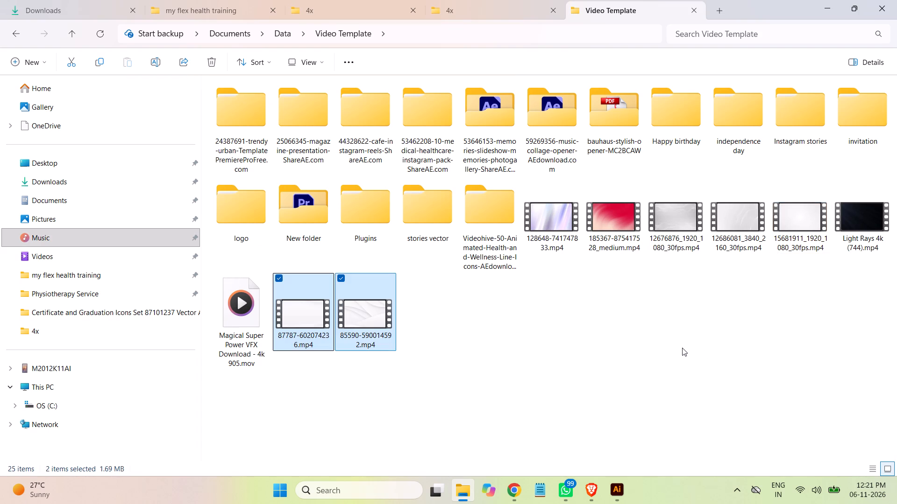
left_click(682, 348)
left_click(370, 324)
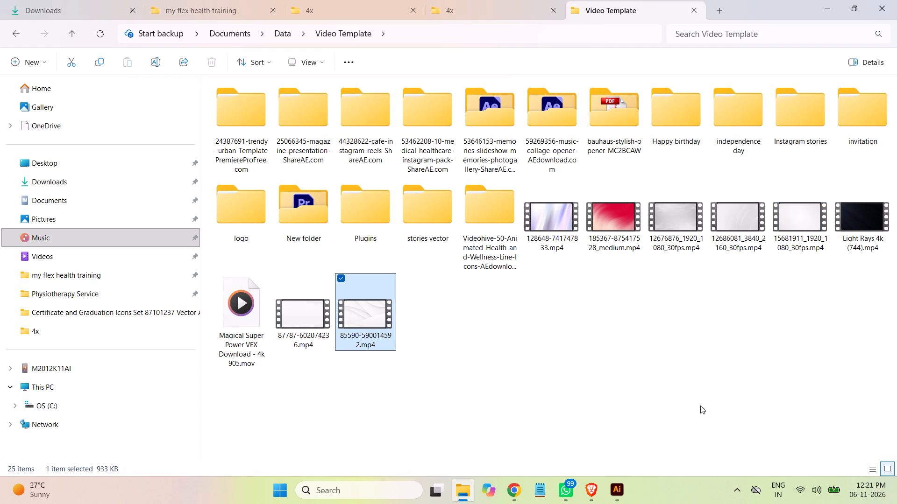
Switch to Illustrator, save the Healthcare-Australia-training-1080x1350-20.ai document and close Illustrator.
left_click(616, 488)
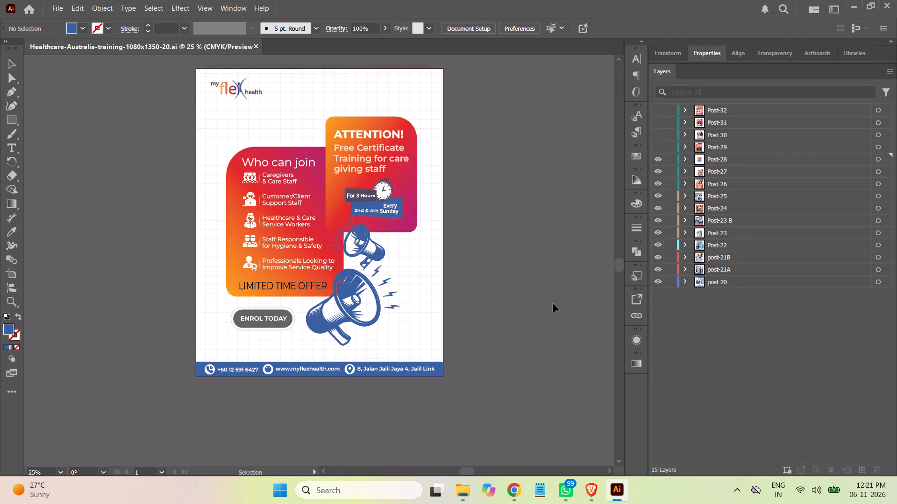
key("ctrl+s")
left_click(886, 7)
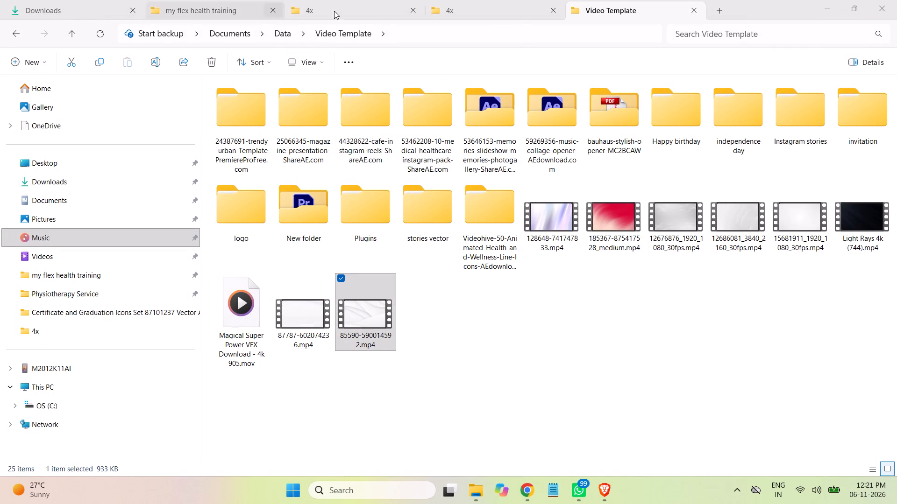
Return to the Motion Post folder in File Explorer, close its duplicate tab and open the Free Care Giving Training folder.
left_click(501, 5)
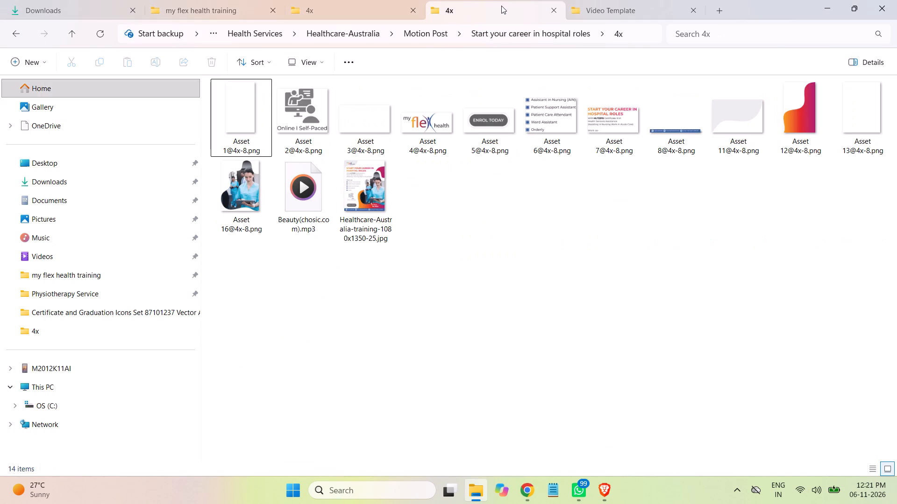
left_click(420, 34)
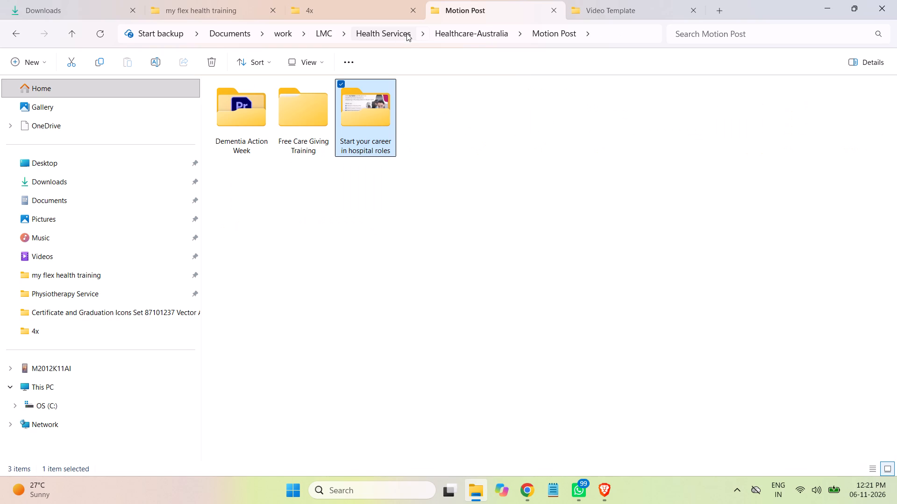
left_click(363, 10)
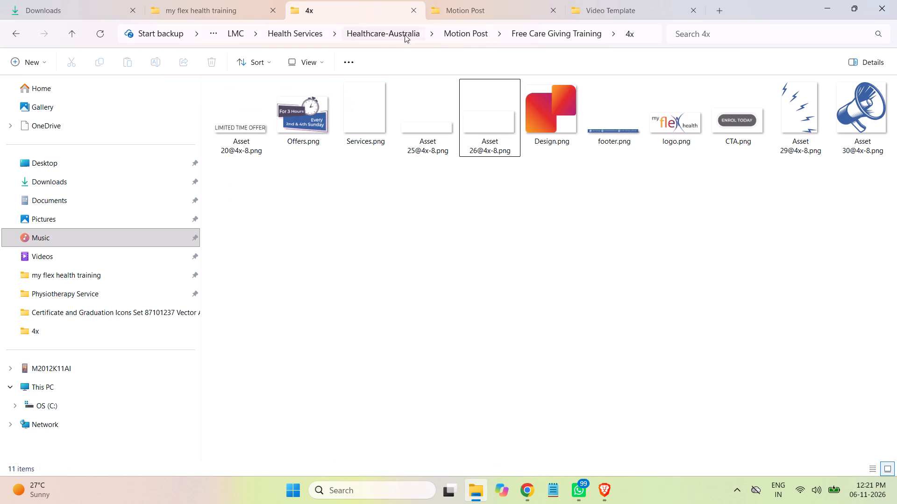
left_click(464, 31)
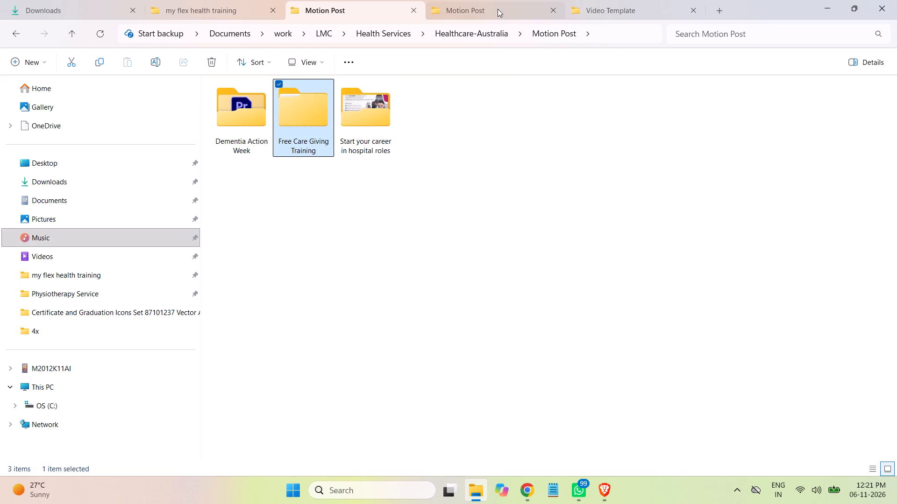
left_click(498, 9)
left_click(556, 10)
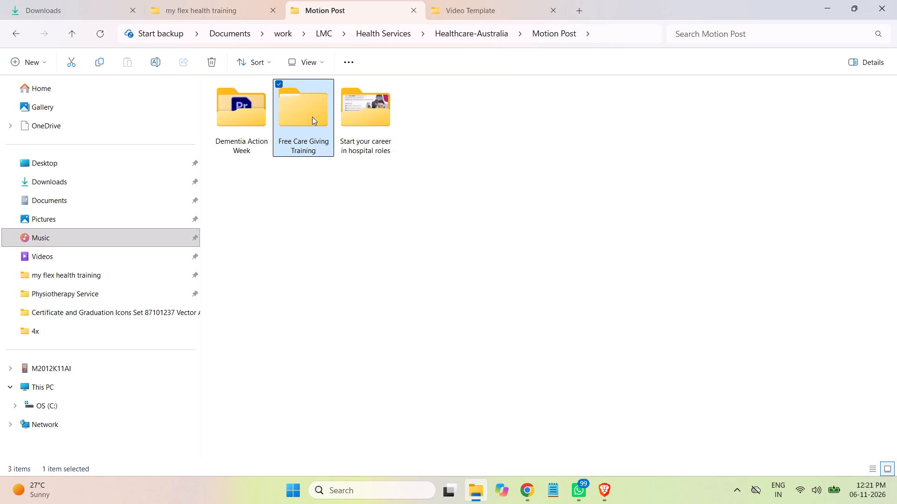
double_click(312, 117)
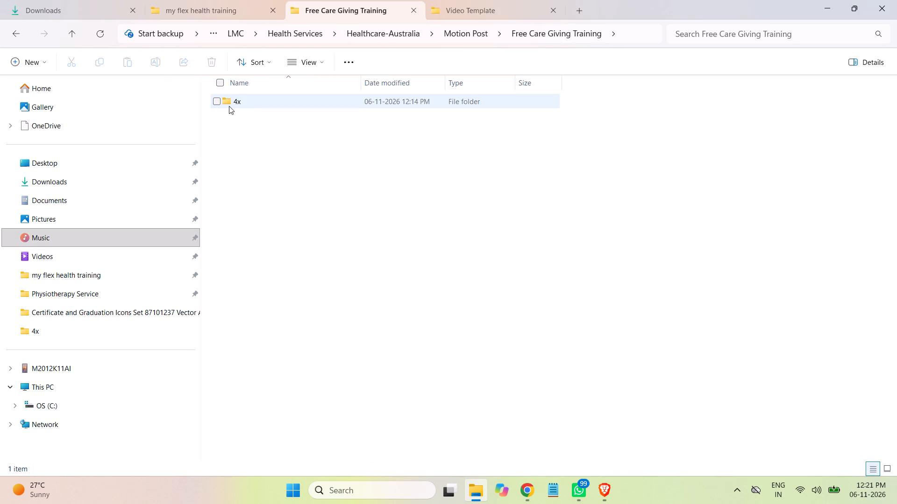
Open the 4x folder in a new File Explorer tab, check the Video Template and 4x contents, and return to Free Care Giving Training.
right_click(229, 106)
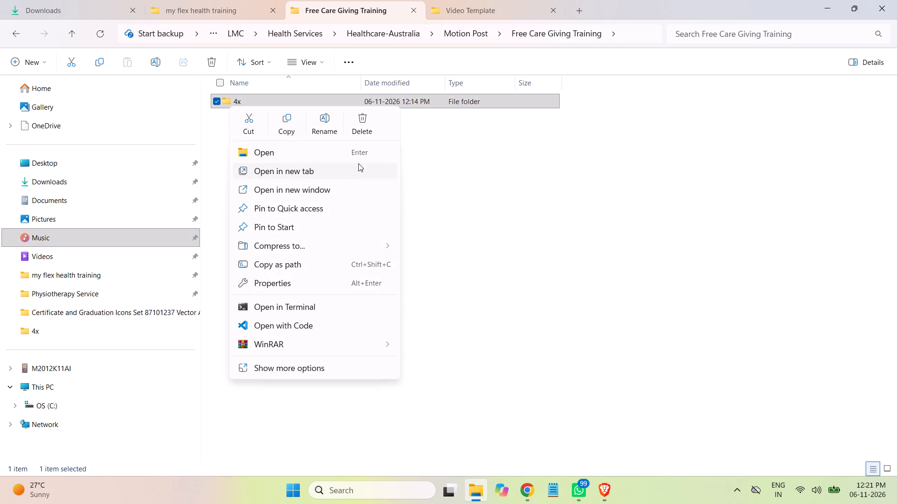
left_click(317, 171)
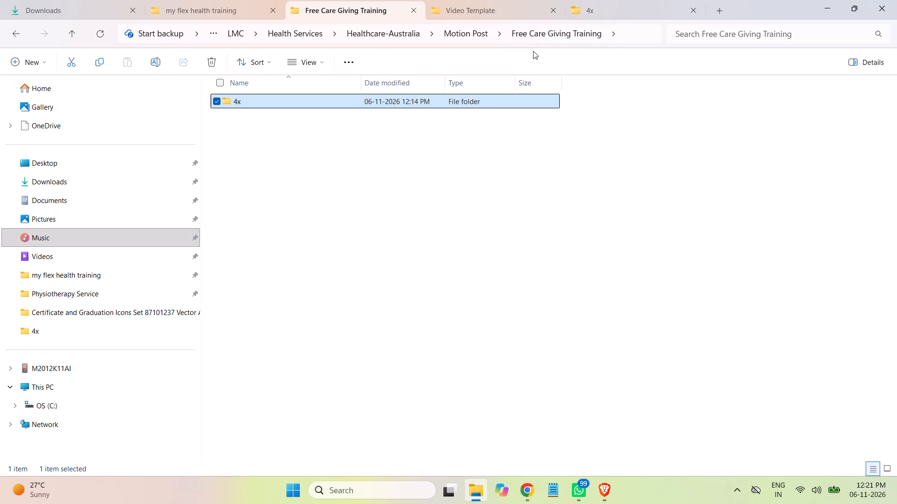
left_click(492, 7)
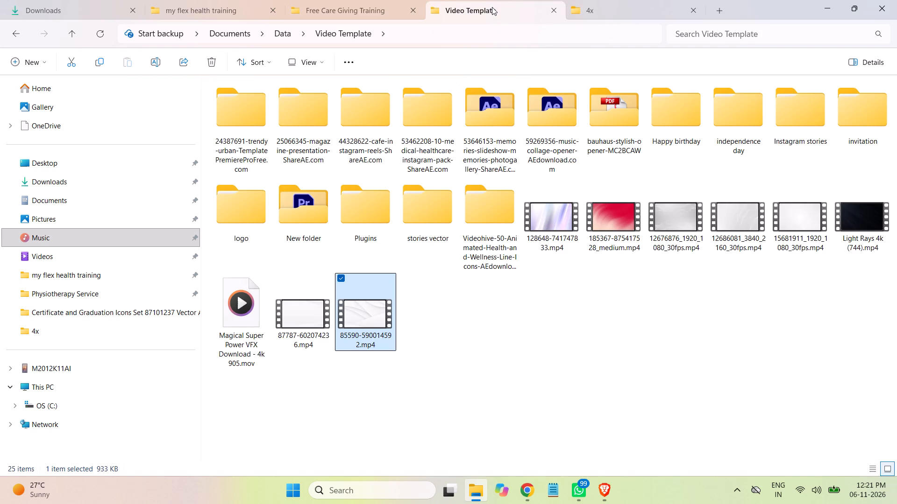
left_click(611, 10)
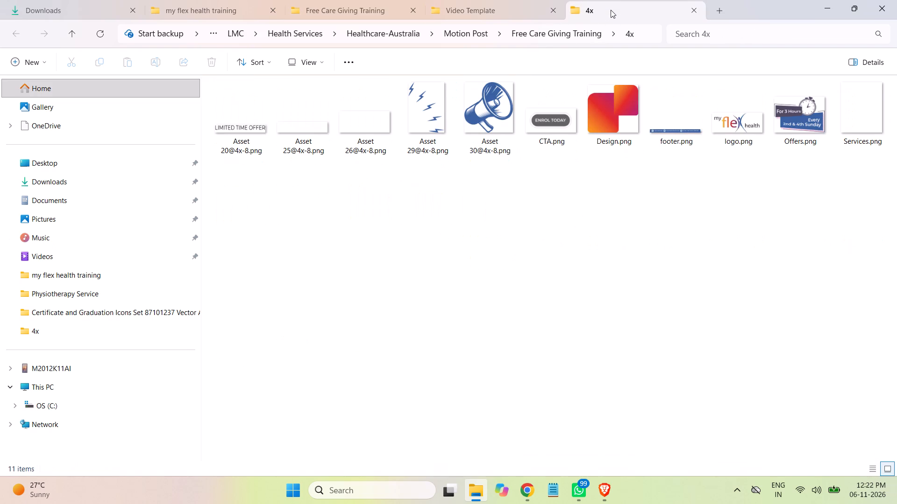
left_click(330, 4)
left_click(400, 209)
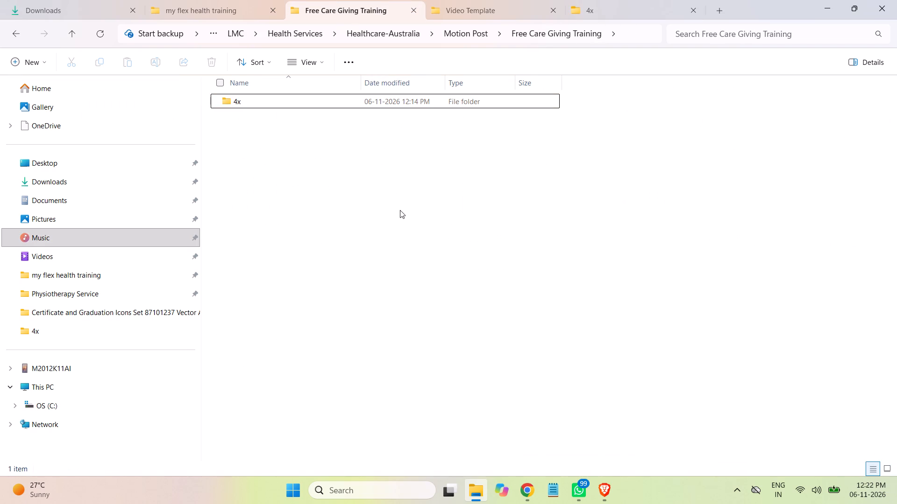
Launch Adobe Premiere Pro 2025 and start a new project.
left_click(372, 496)
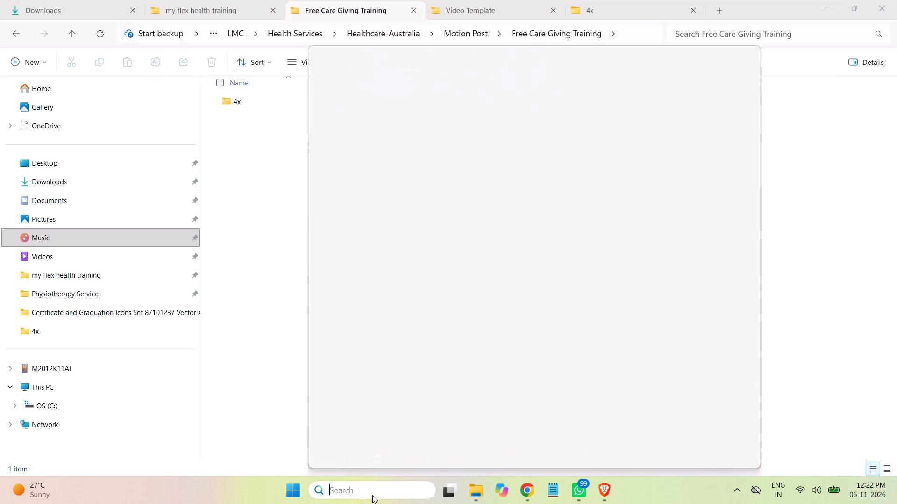
left_click(437, 98)
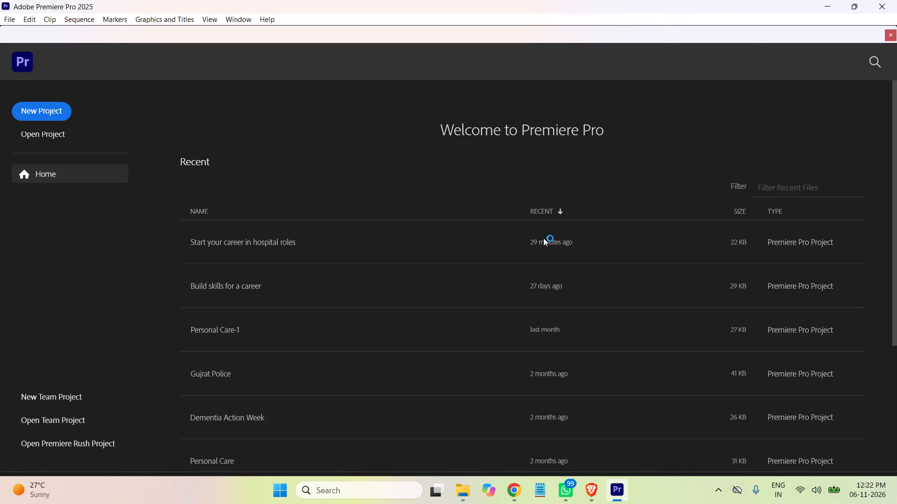
left_click(52, 113)
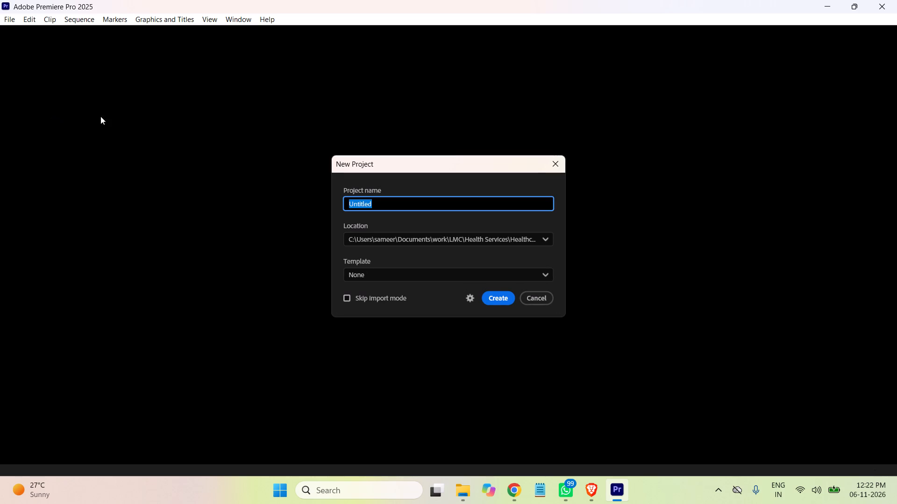
Copy the Free Care Giving Training folder's name from Motion Post in File Explorer, reopen that folder and return to Premiere Pro's New Project dialog.
left_click(461, 497)
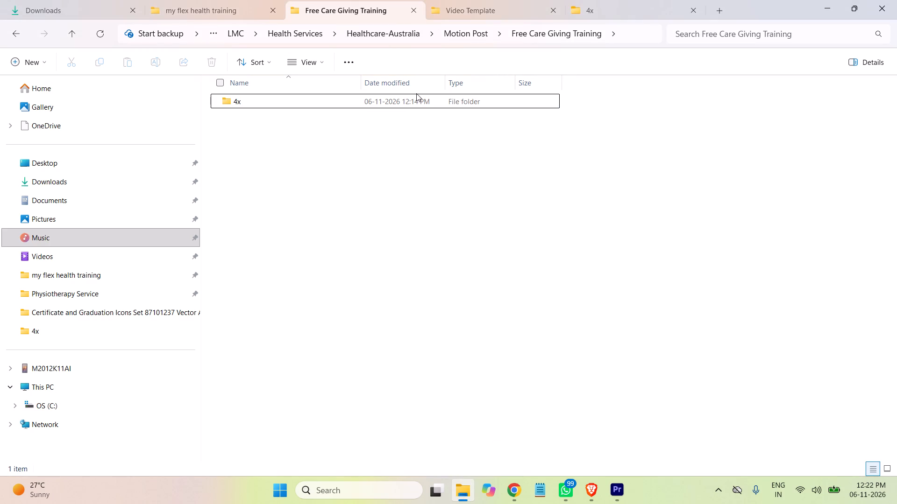
left_click(475, 31)
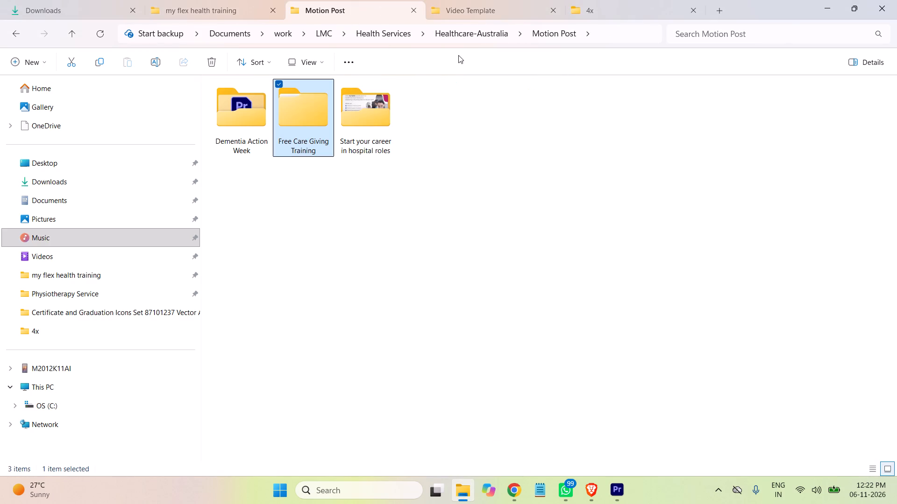
key("F2")
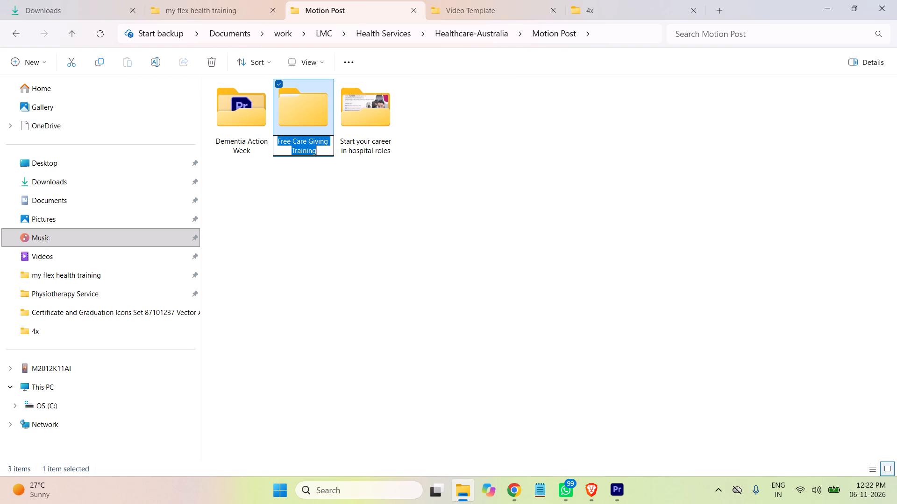
key("ctrl+c")
left_click(330, 195)
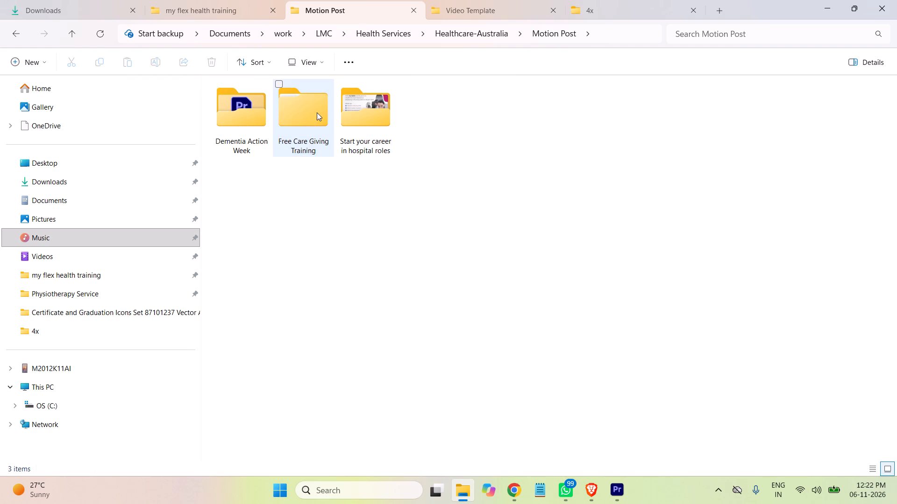
double_click(313, 112)
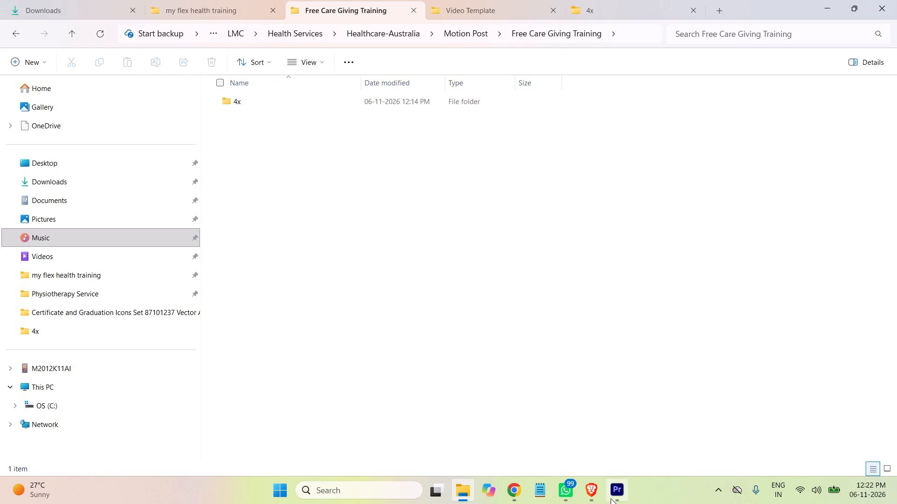
left_click(609, 497)
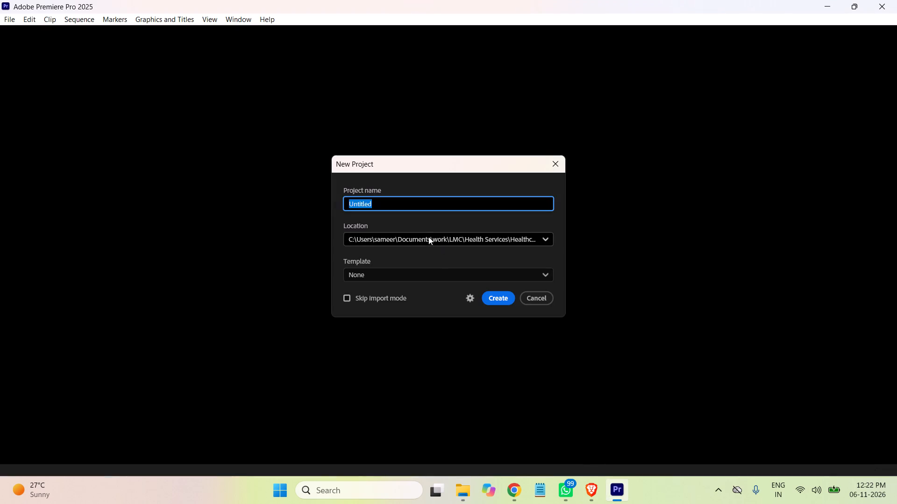